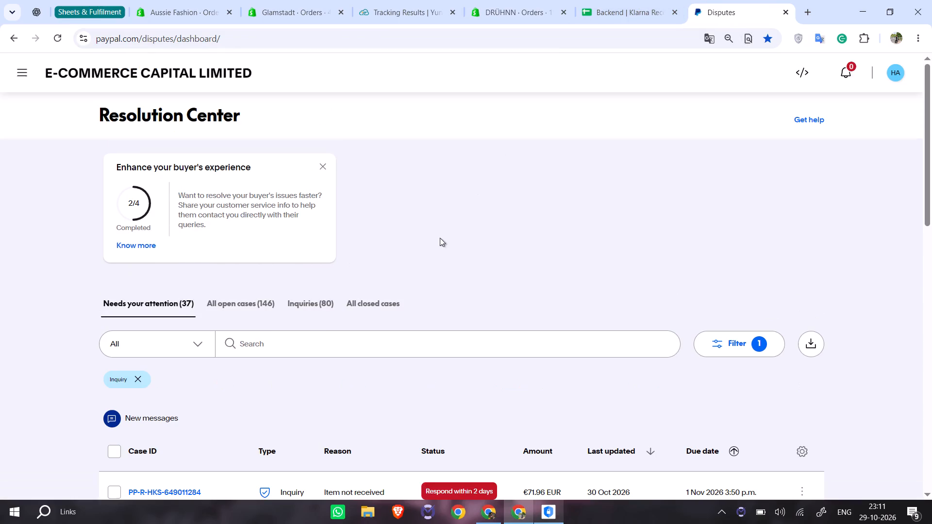
pyautogui.click(333, 345)
pyautogui.hotkey('ctrl', 'v')
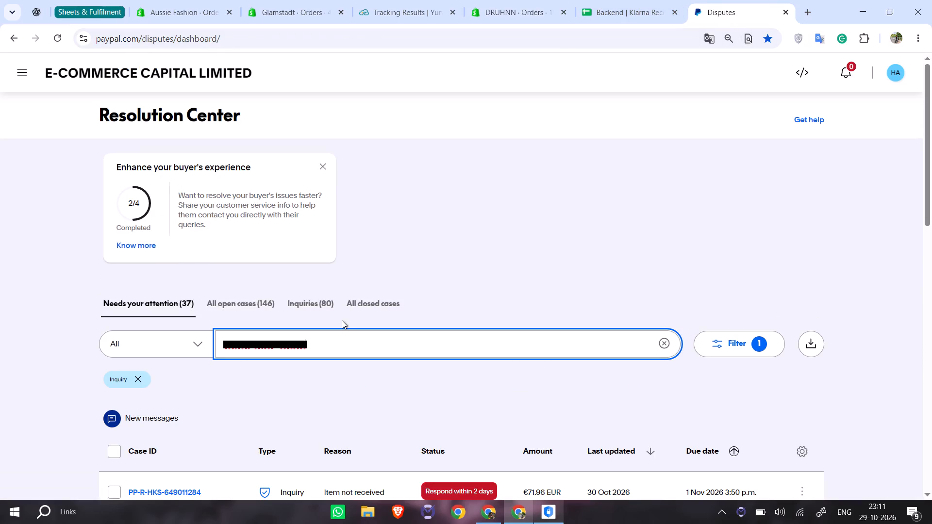
pyautogui.press('Return')
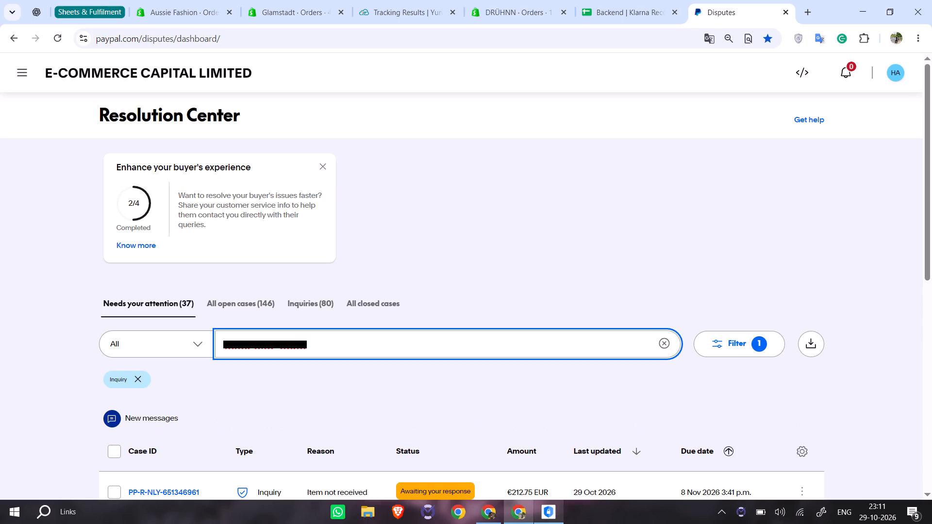
pyautogui.scroll(-3, 336, 320)
pyautogui.click(152, 295)
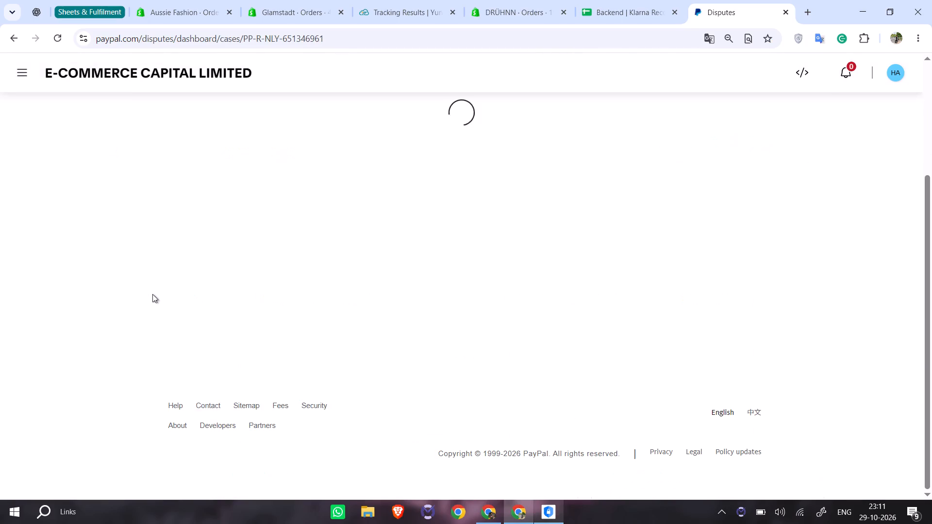
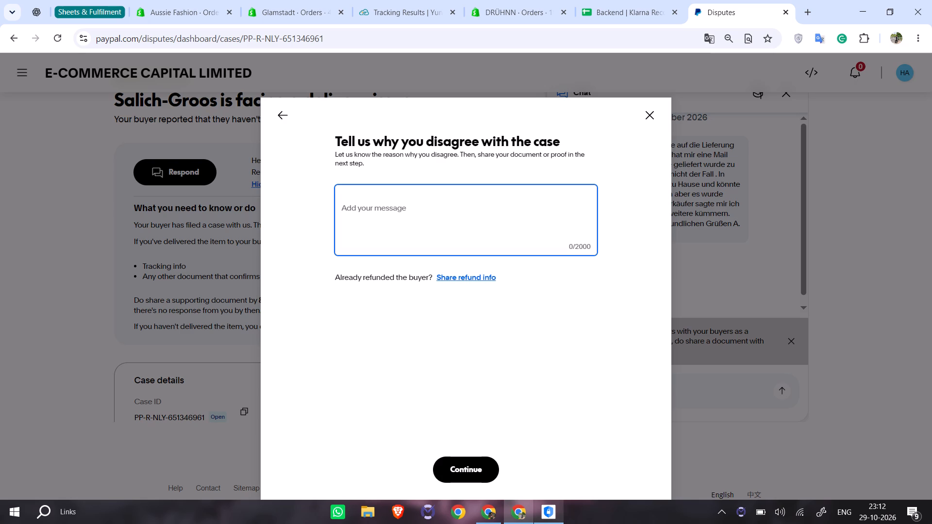
# Copy the German translation of Cynthia's reply from Google Translate and provide it as the reason for disagreeing with the case.
pyautogui.hotkey('alt', 'Tab')
pyautogui.tripleClick(726, 352)
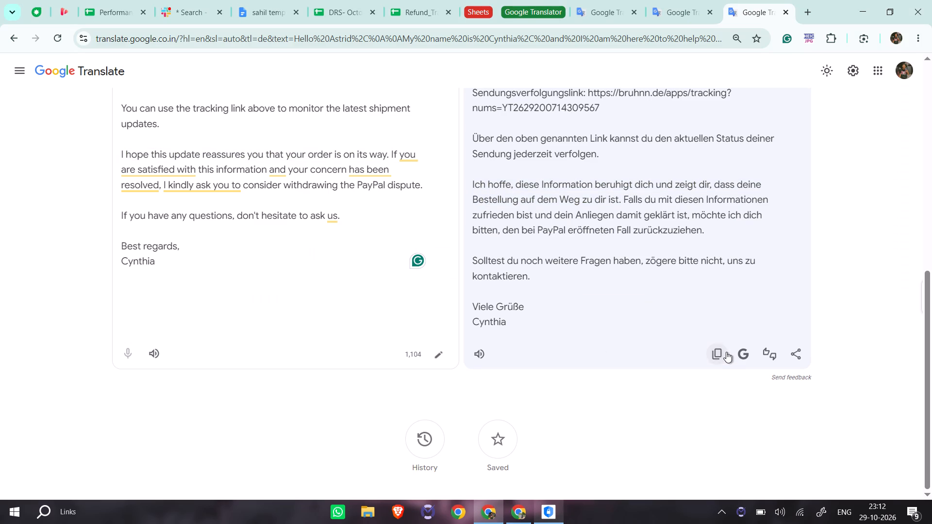
pyautogui.doubleClick(726, 351)
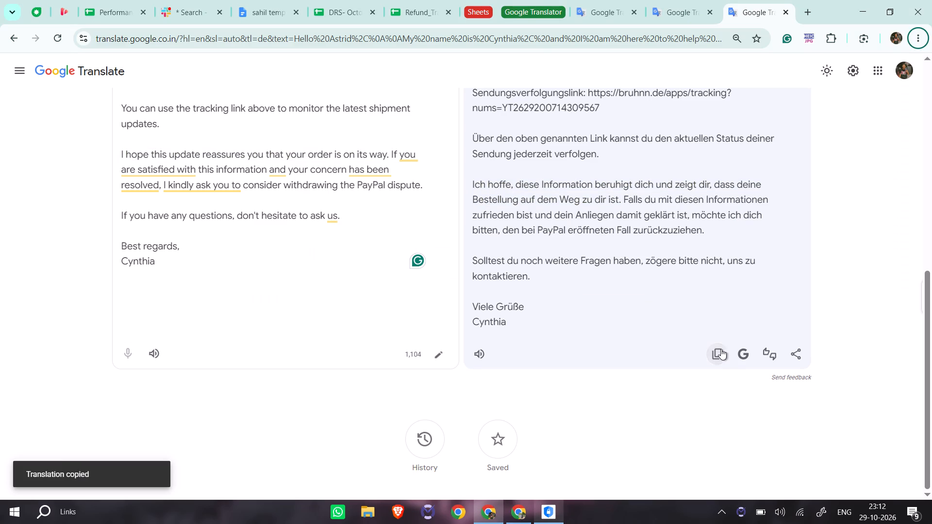
pyautogui.hotkey('alt', 'Tab')
pyautogui.click(454, 234)
pyautogui.hotkey('ctrl', 'v')
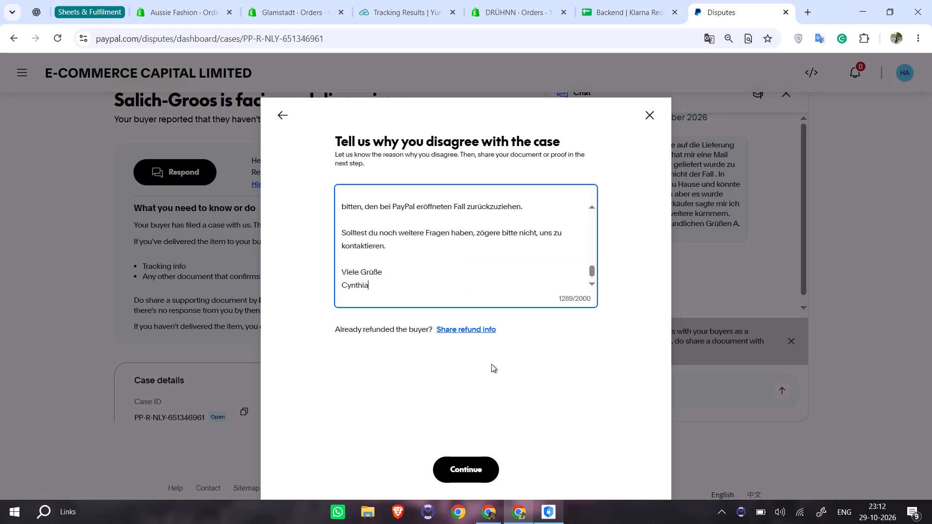
pyautogui.click(479, 468)
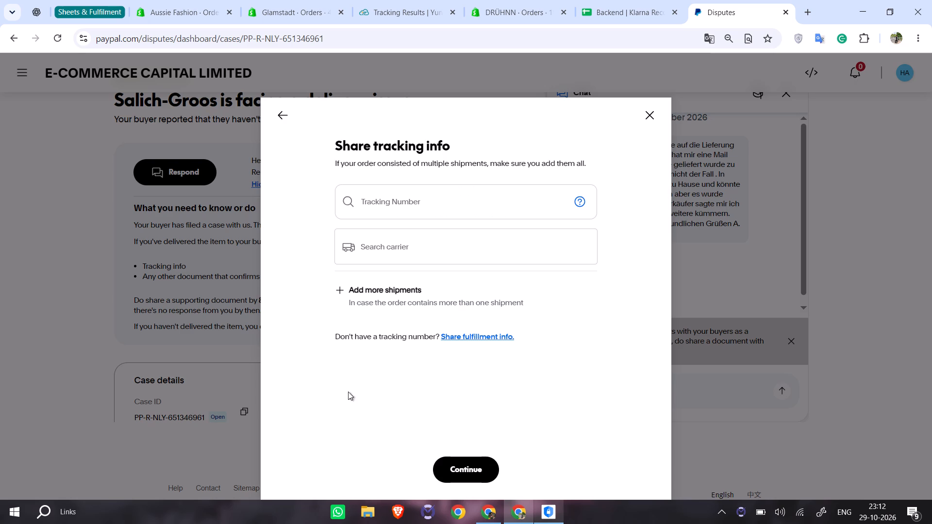
pyautogui.hotkey('ctrl', 'shift', 'Tab')
pyautogui.hotkey('ctrl', 'shift', 'Tab')
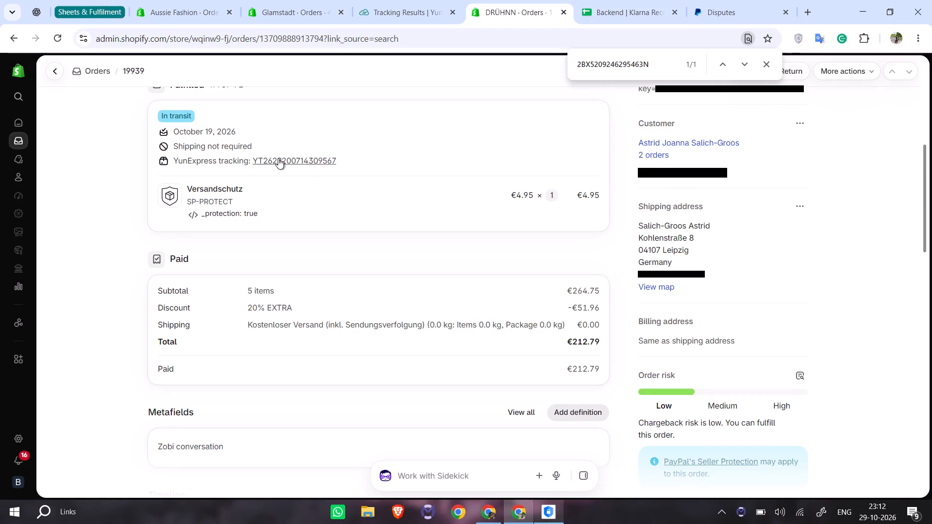
pyautogui.scroll(6, 278, 158)
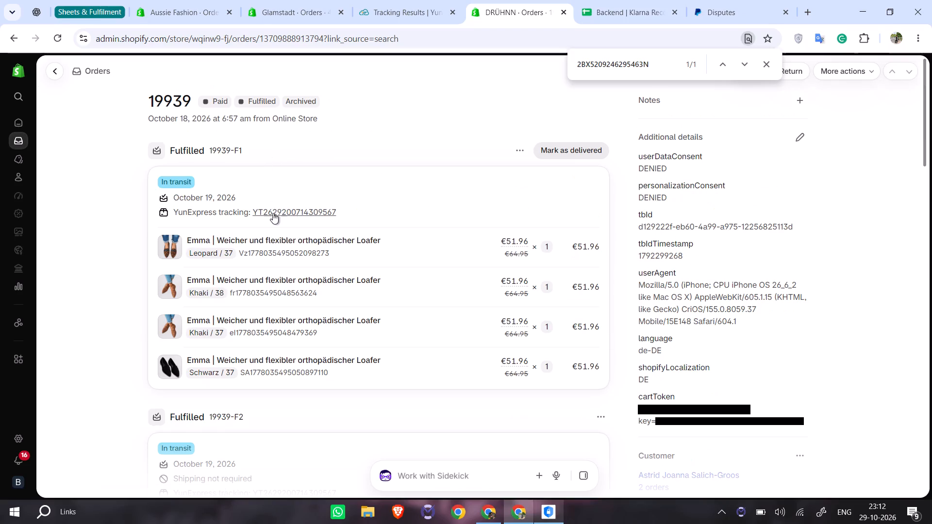
pyautogui.click(273, 213)
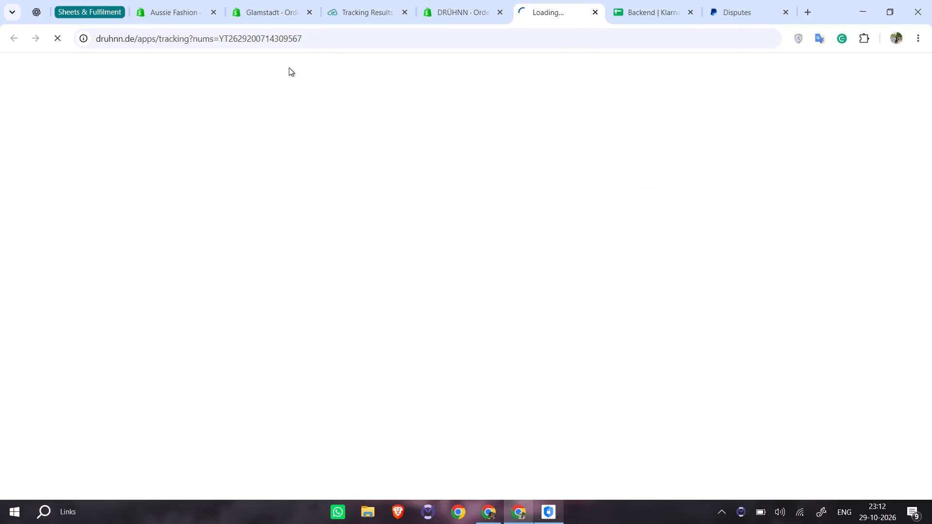
pyautogui.click(320, 45)
pyautogui.hotkey('ctrl', 'c')
pyautogui.hotkey('ctrl', 'Tab')
pyautogui.hotkey('ctrl', 'Tab')
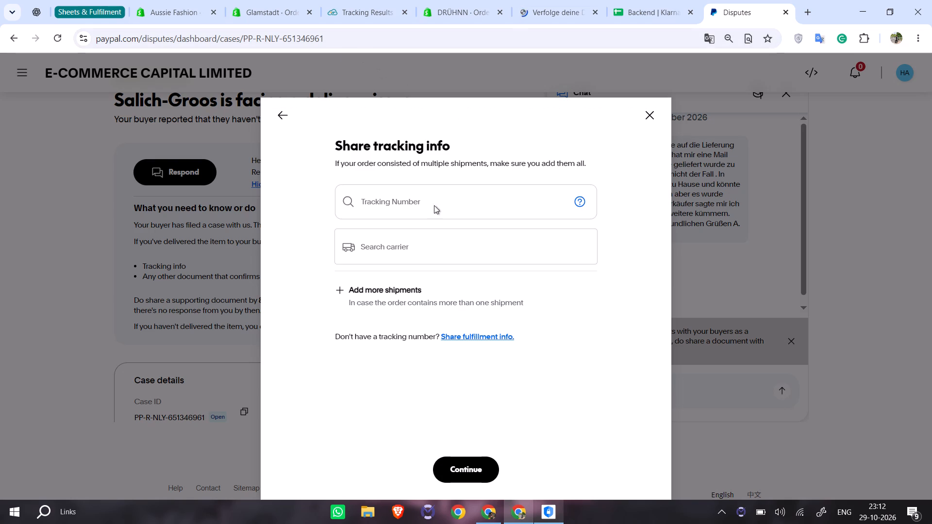
pyautogui.click(427, 211)
pyautogui.hotkey('ctrl', 'v')
pyautogui.moveTo(492, 203); pyautogui.dragTo(346, 205)
pyautogui.press('BackSpace')
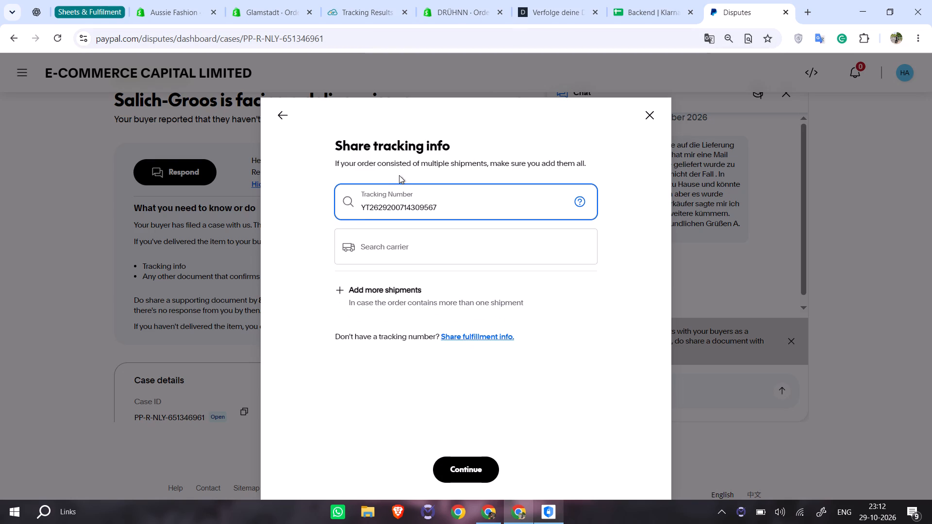
pyautogui.click(416, 246)
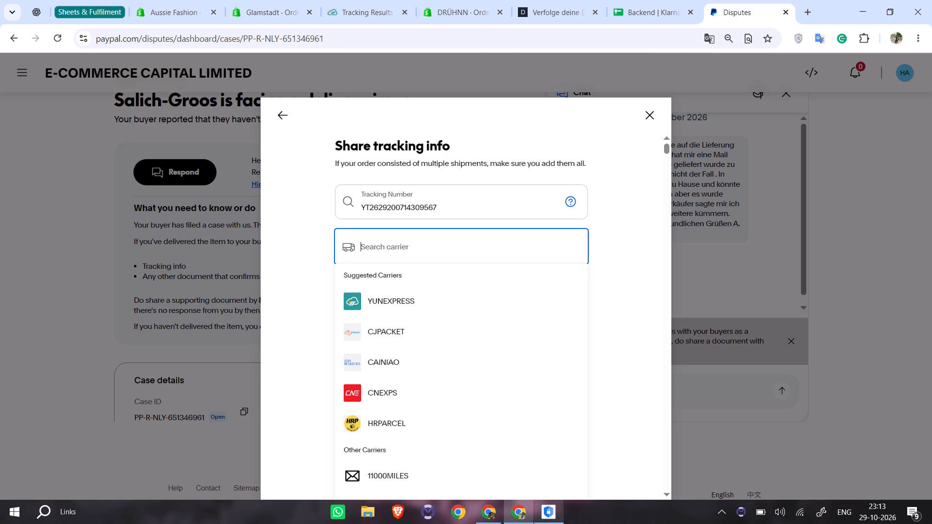
pyautogui.click(410, 293)
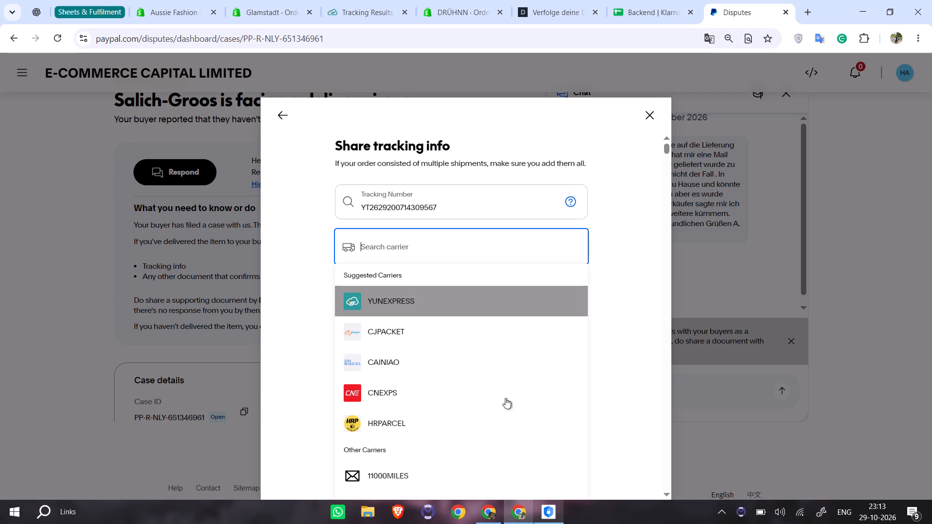
pyautogui.click(469, 471)
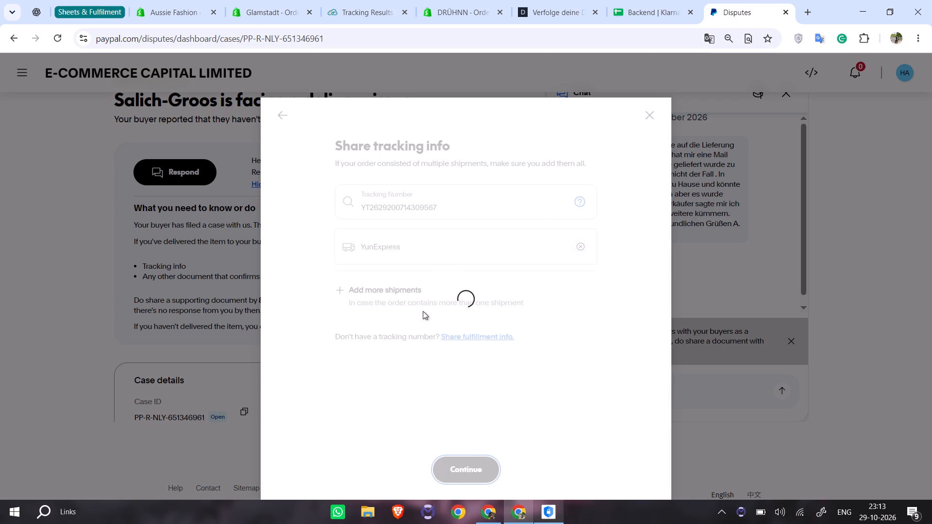
# Set the shipment status to on the way to the buyer, with the copied tracking link and the buyer's listed address.
pyautogui.click(448, 234)
pyautogui.click(436, 335)
pyautogui.hotkey('ctrl', 'v')
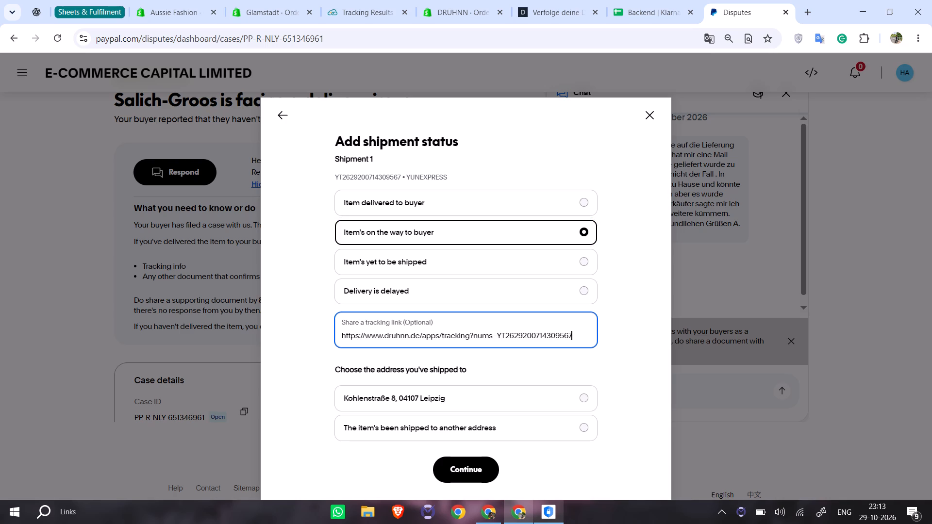
pyautogui.click(436, 391)
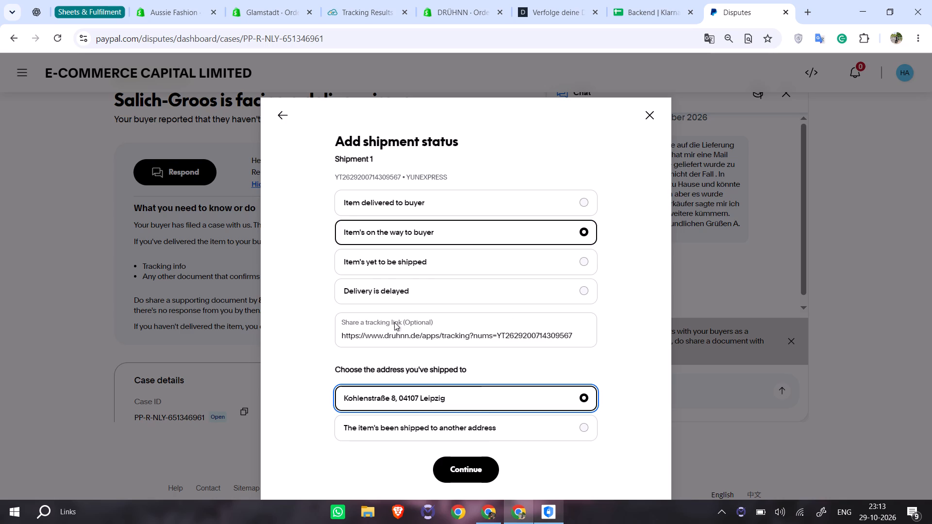
pyautogui.click(449, 464)
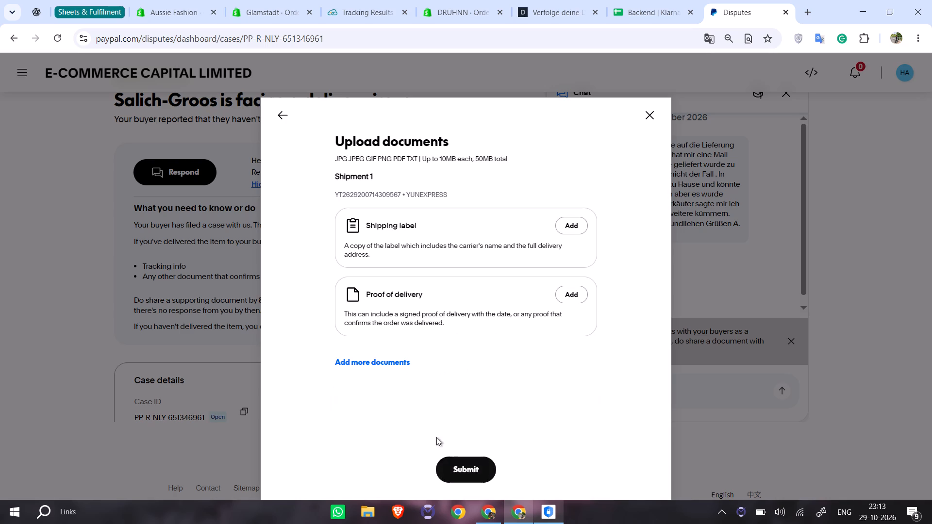
pyautogui.click(567, 230)
pyautogui.doubleClick(160, 163)
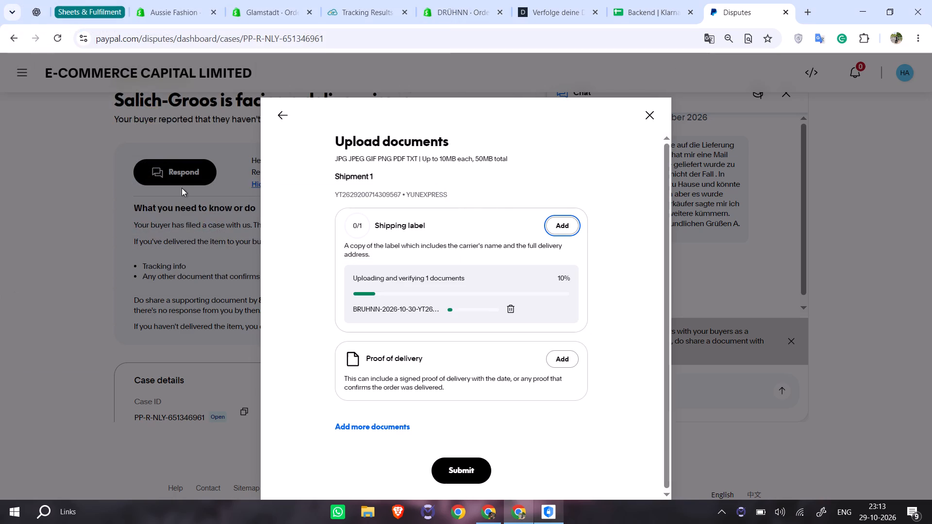
pyautogui.click(468, 469)
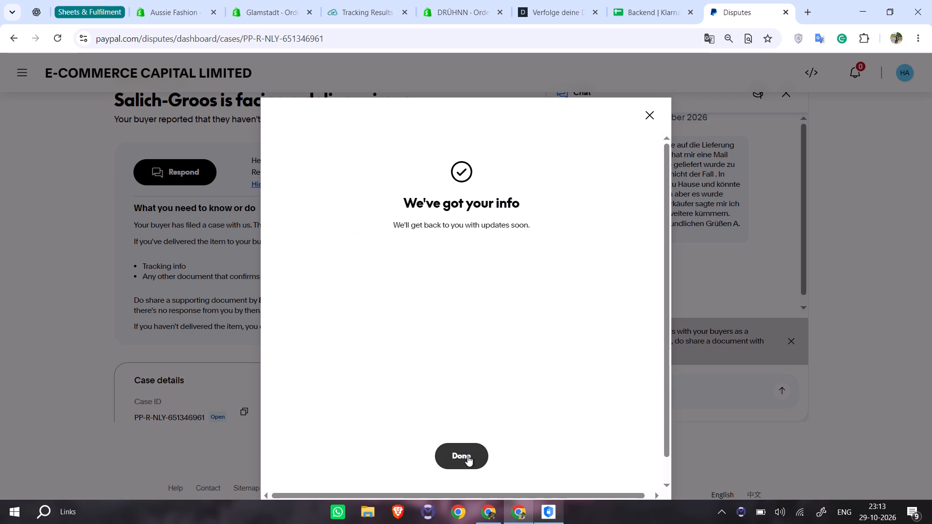
pyautogui.moveTo(469, 453); pyautogui.dragTo(478, 441)
pyautogui.click(476, 457)
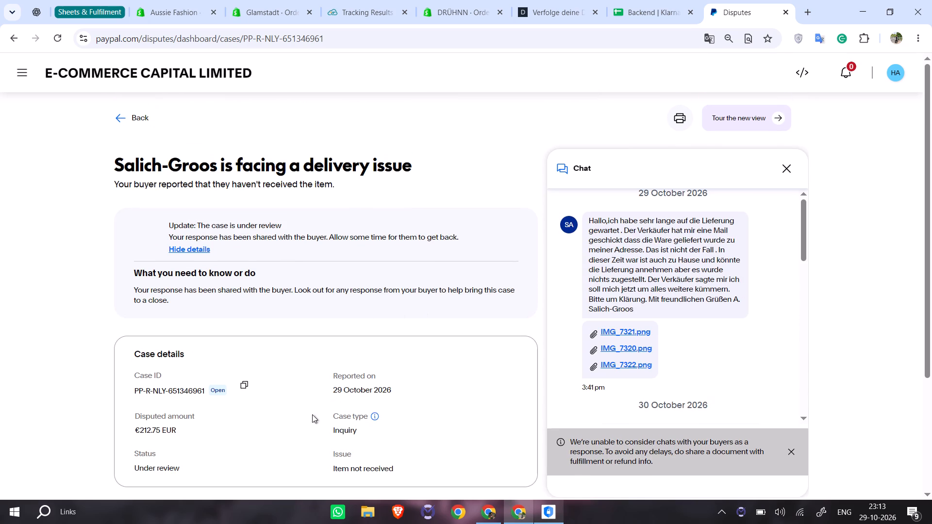
pyautogui.doubleClick(246, 387)
pyautogui.hotkey('alt', 'Tab')
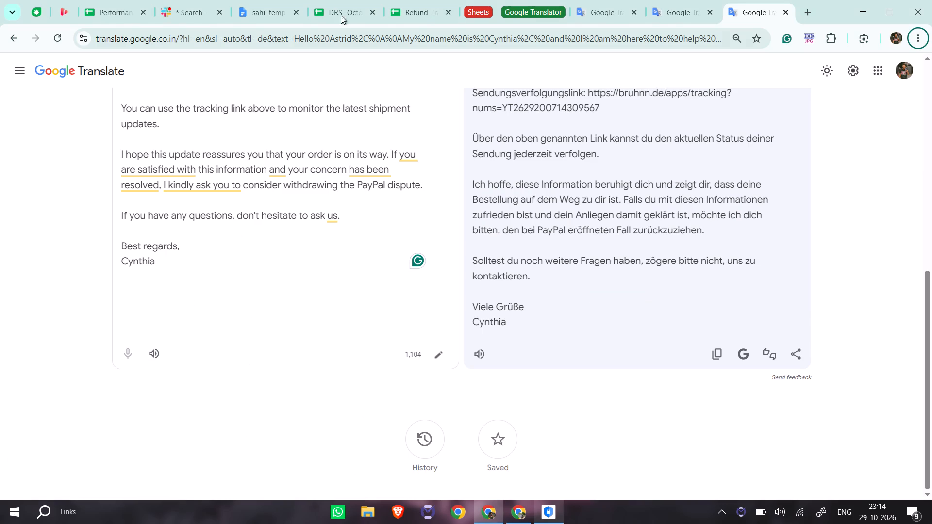
pyautogui.click(342, 3)
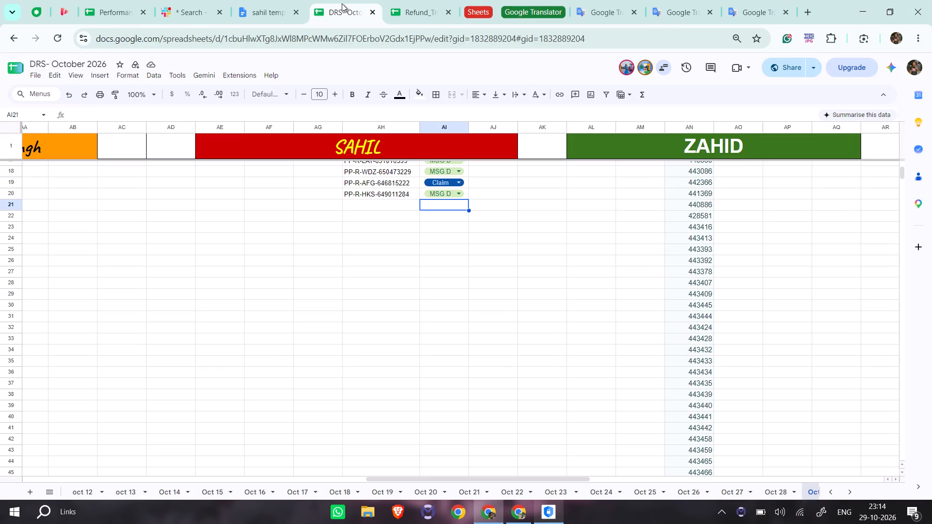
pyautogui.click(395, 203)
pyautogui.hotkey('ctrl', 'shift', 'v')
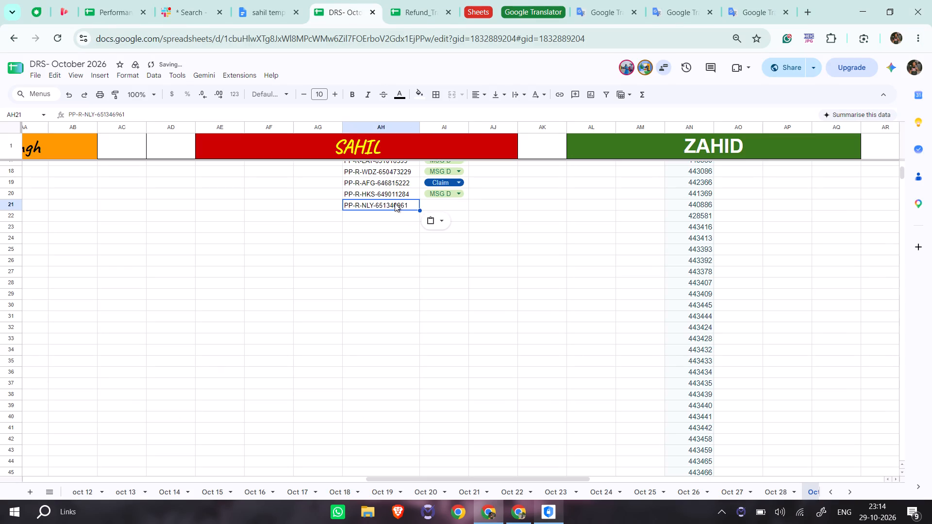
pyautogui.press('Right')
pyautogui.hotkey('ctrl', 'd')
pyautogui.press('Left')
pyautogui.press('Down')
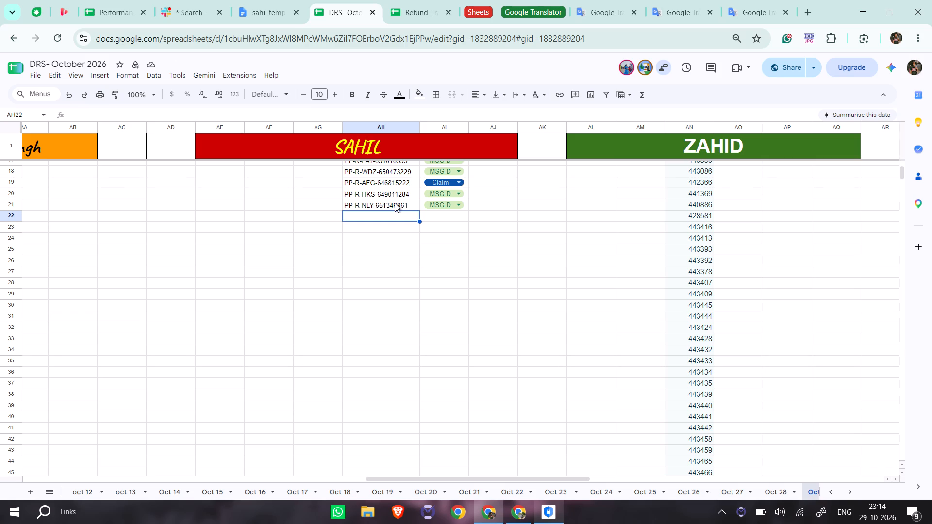
# Return from the PayPal case to the disputes list, clear its search and close the parcel-tracking tab.
pyautogui.hotkey('alt', 'Tab')
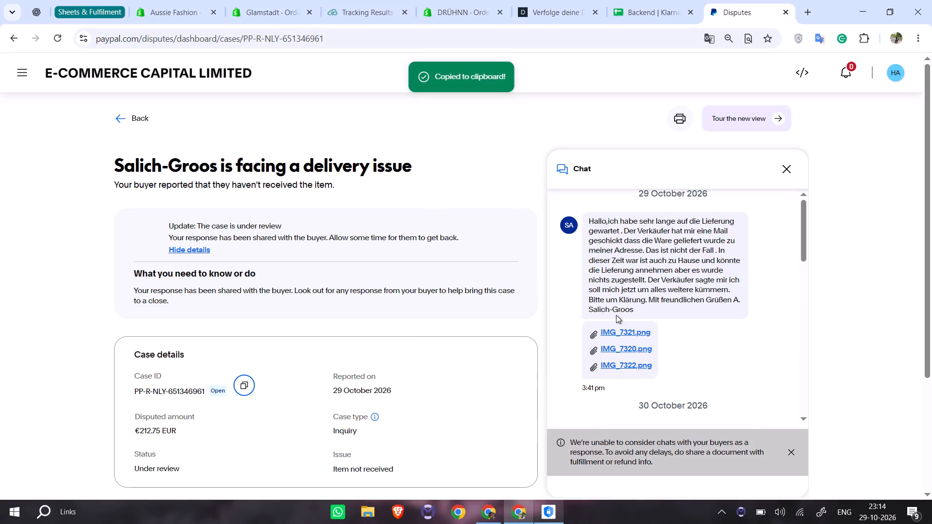
pyautogui.scroll(-7, 616, 315)
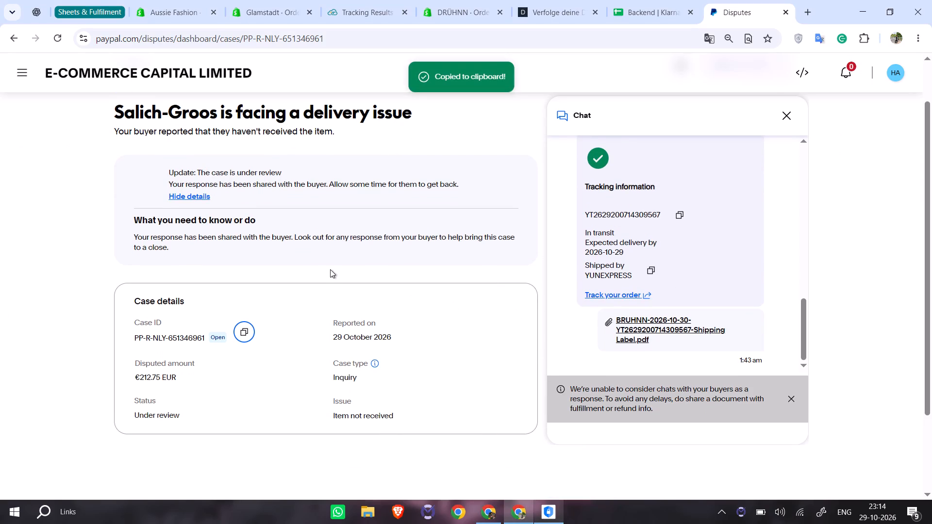
pyautogui.click(329, 266)
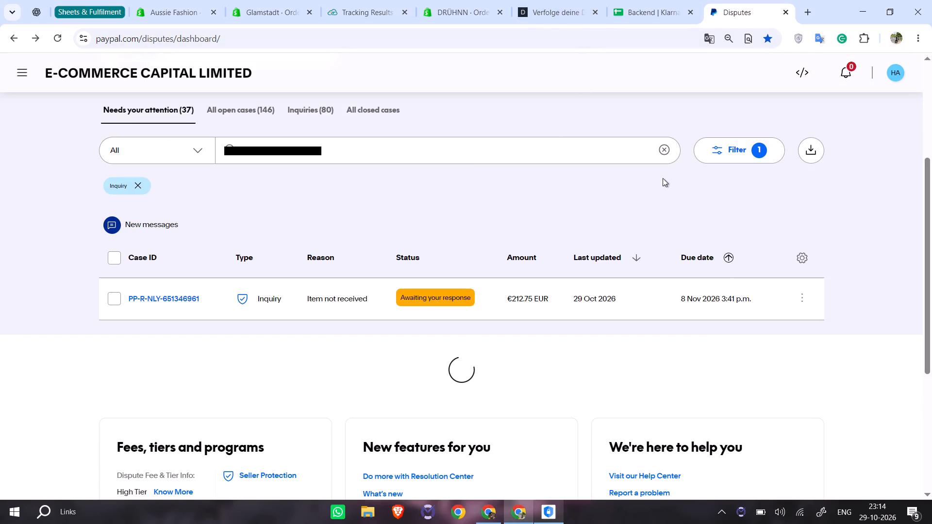
pyautogui.click(658, 147)
pyautogui.click(594, 13)
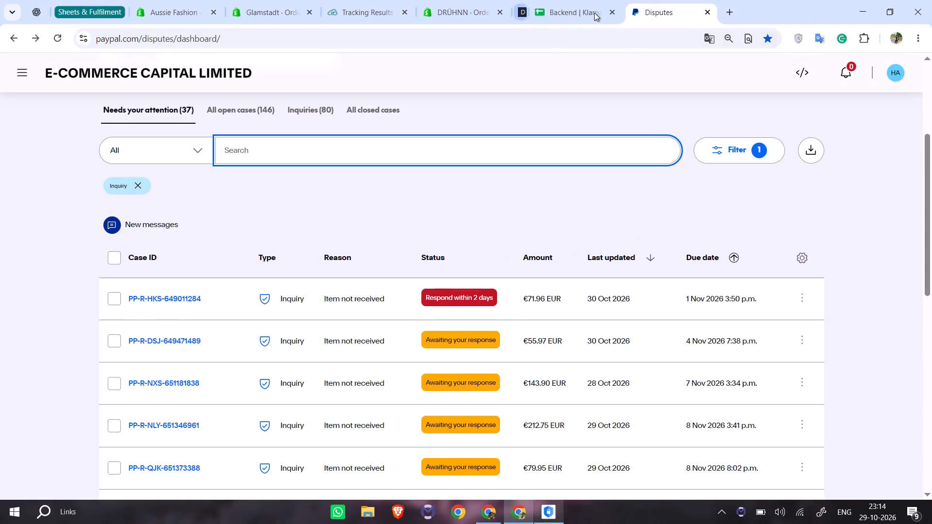
pyautogui.hotkey('ctrl', 'f')
pyautogui.hotkey('ctrl', 'v')
pyautogui.hotkey('ctrl', 'r')
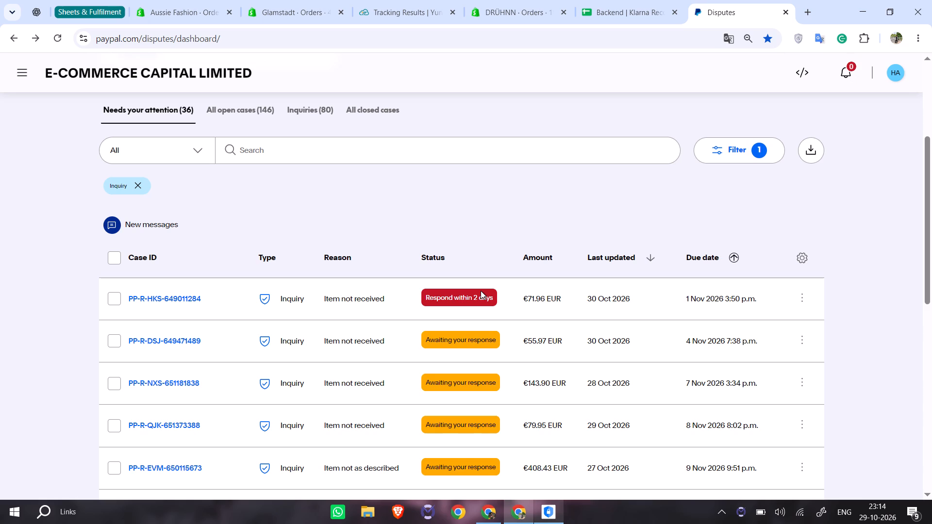
pyautogui.hotkey('ctrl', 'f')
pyautogui.hotkey('ctrl', 'v')
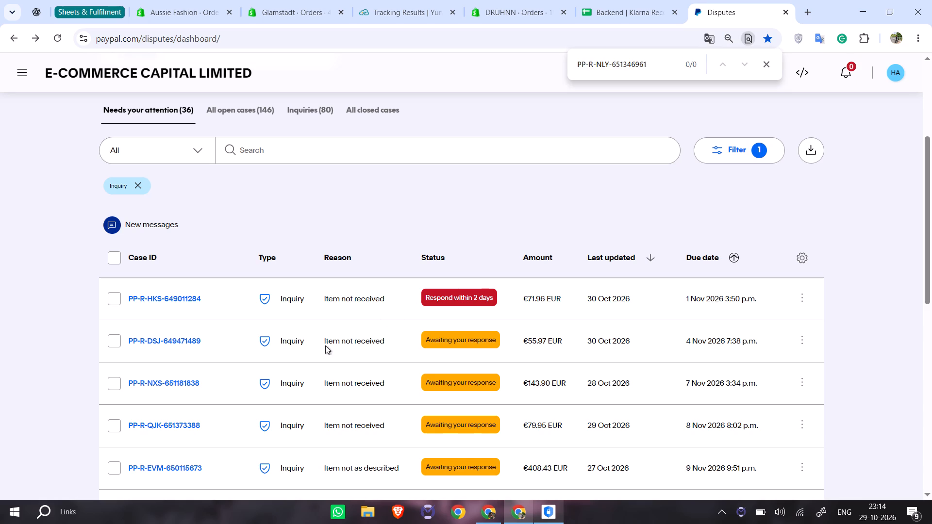
pyautogui.click(199, 343)
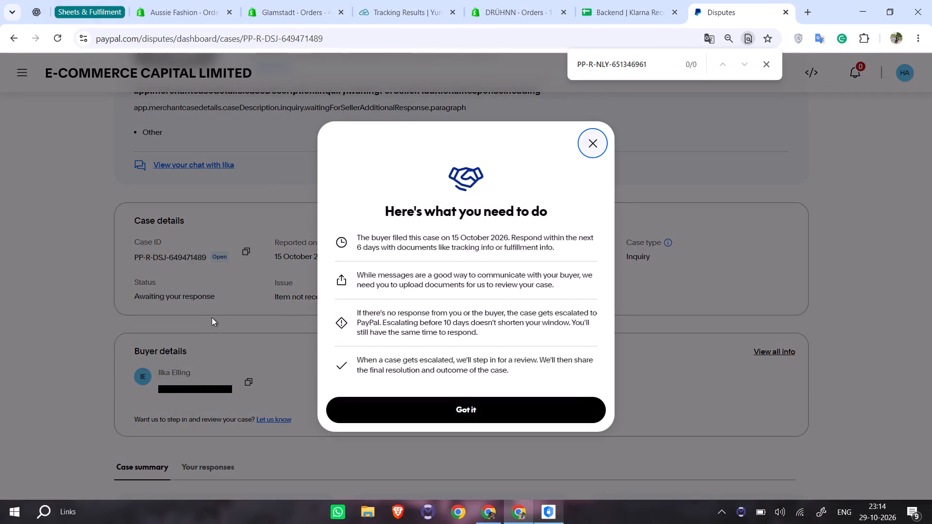
pyautogui.click(421, 398)
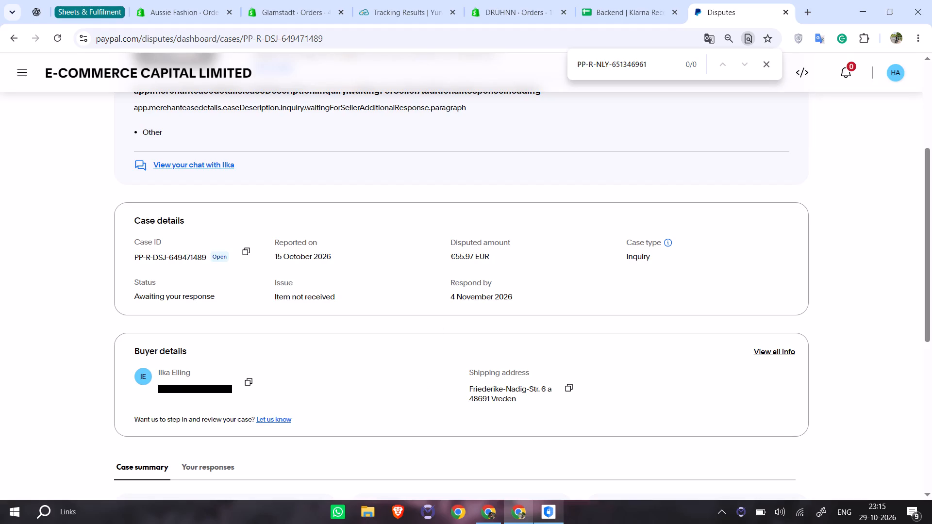
pyautogui.click(164, 167)
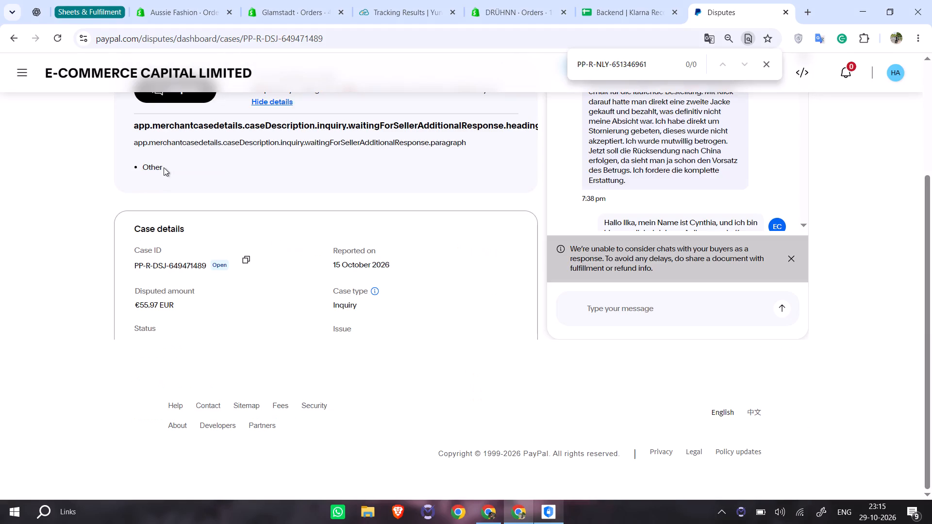
pyautogui.scroll(-3, 836, 198)
pyautogui.scroll(-3, 747, 191)
pyautogui.scroll(3, 747, 192)
pyautogui.scroll(-9, 747, 192)
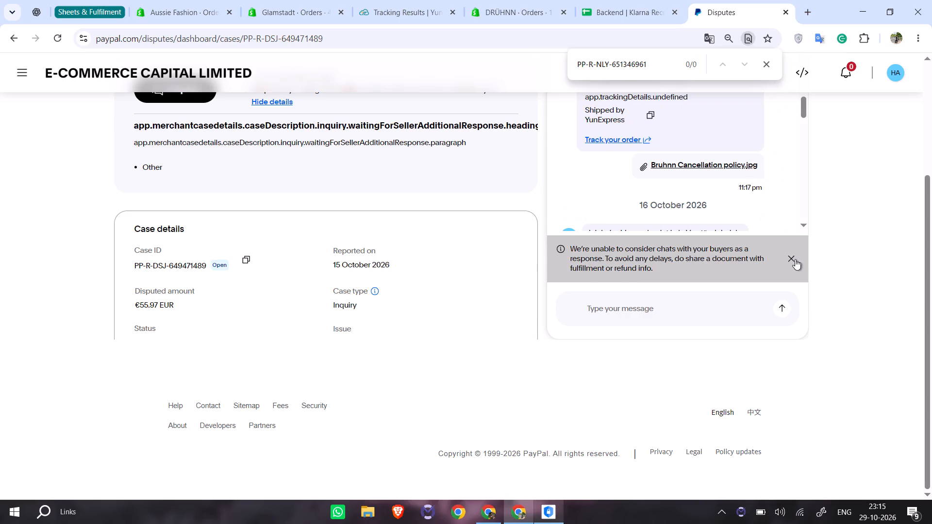
pyautogui.click(794, 254)
pyautogui.scroll(-4, 762, 232)
pyautogui.scroll(-6, 702, 216)
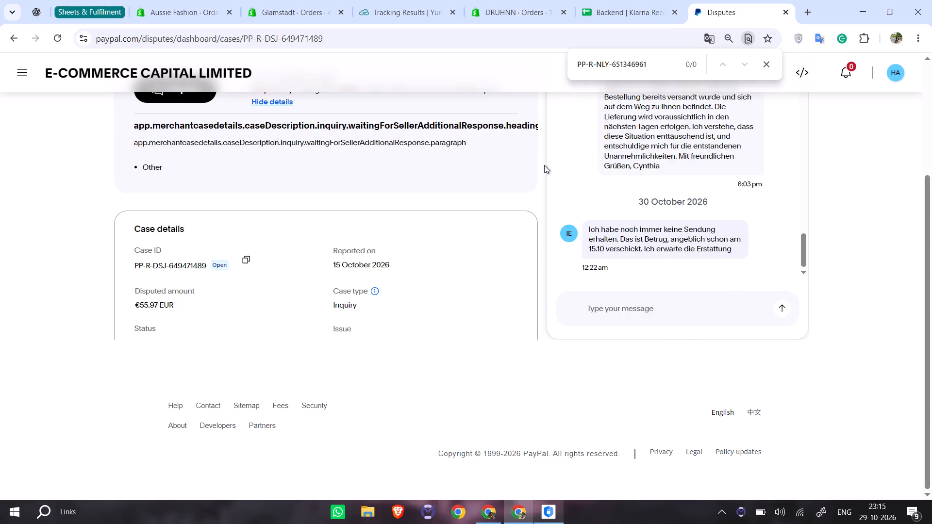
pyautogui.rightClick(474, 163)
pyautogui.click(512, 408)
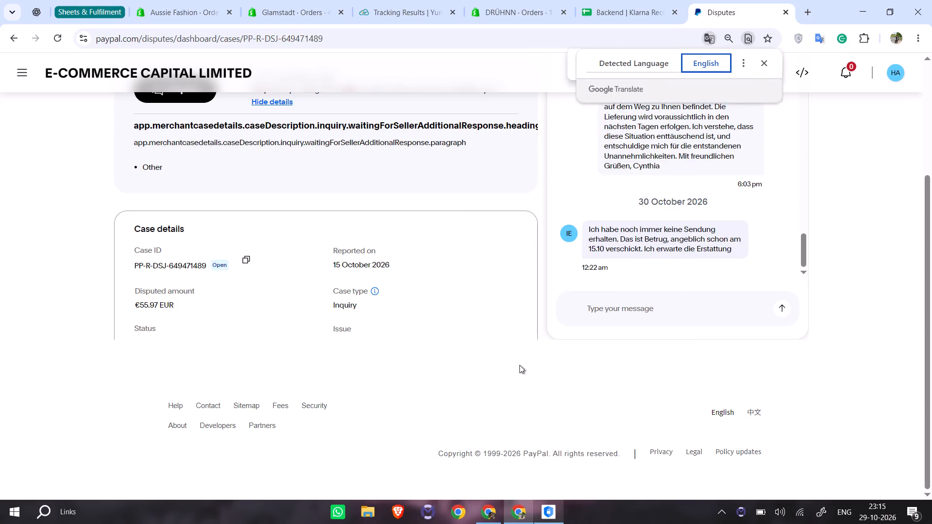
pyautogui.scroll(-2, 166, 277)
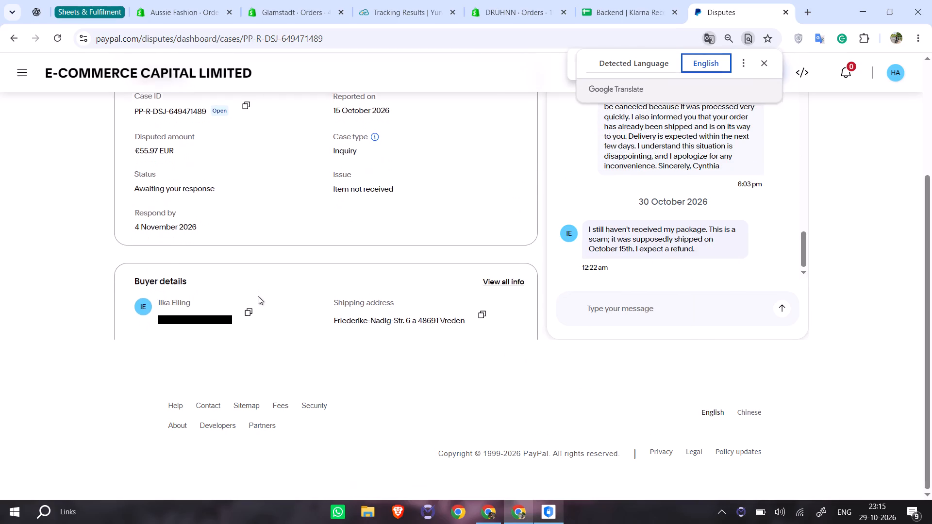
pyautogui.scroll(-1, 258, 296)
pyautogui.tripleClick(256, 304)
pyautogui.hotkey('alt', 'Tab')
pyautogui.hotkey('ctrl', '1')
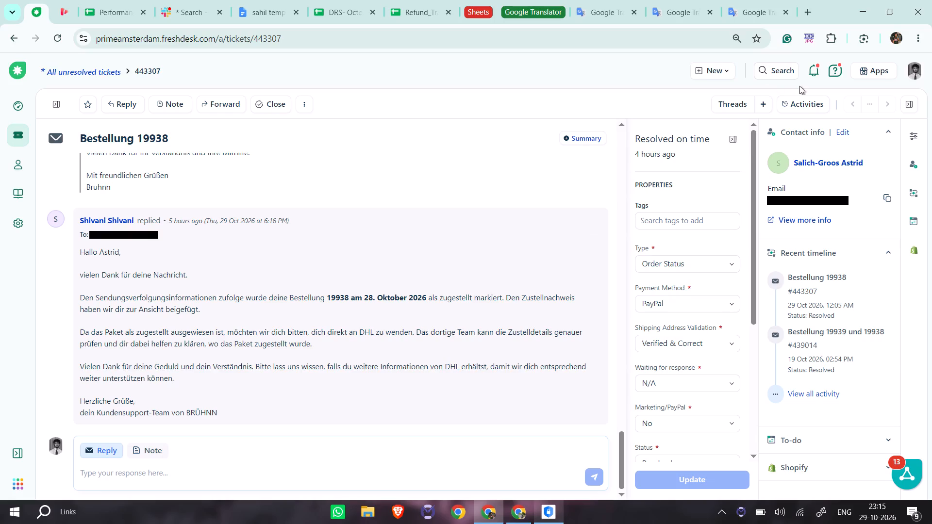
pyautogui.click(776, 63)
pyautogui.hotkey('ctrl', 'v')
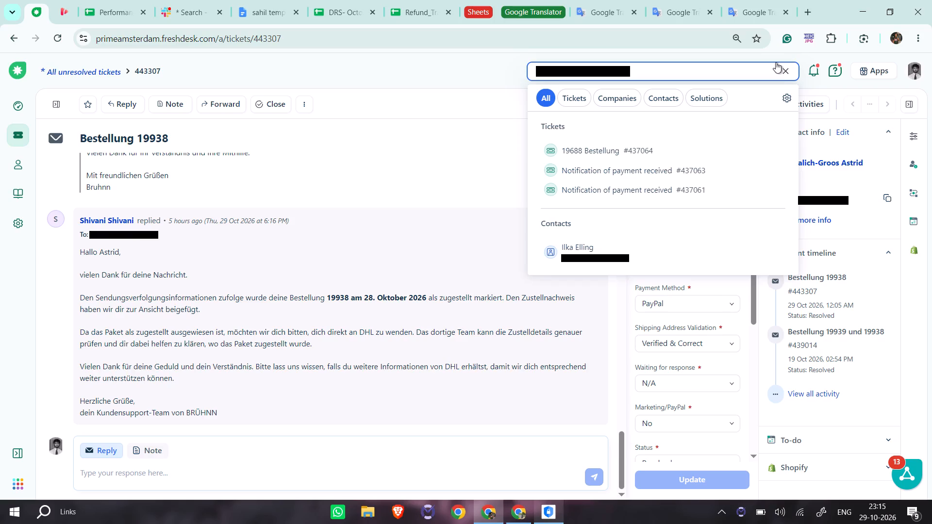
pyautogui.click(714, 238)
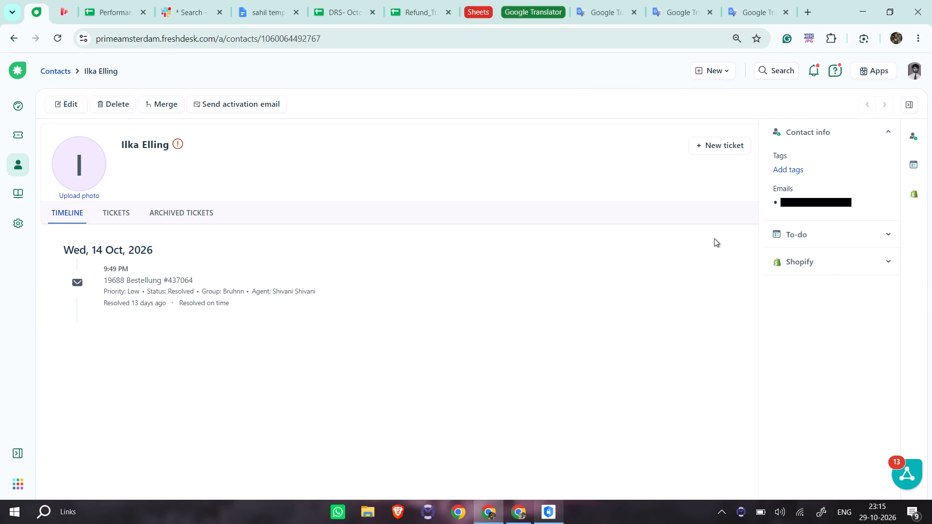
pyautogui.click(147, 278)
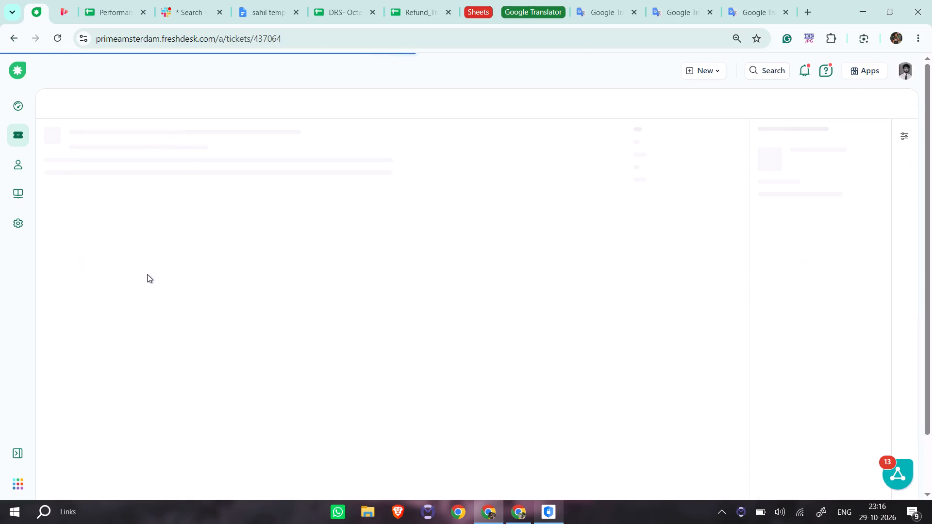
pyautogui.hotkey('alt', 'Tab')
pyautogui.click(588, 0)
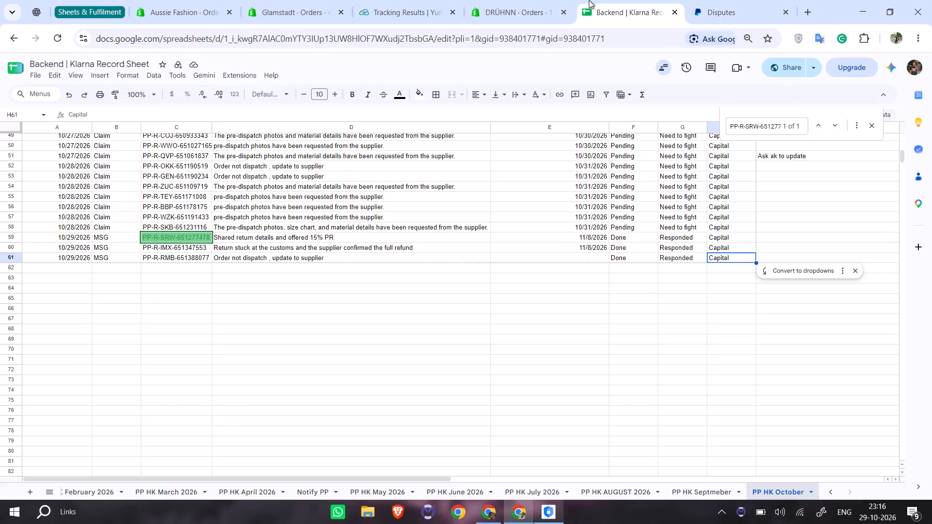
pyautogui.click(532, 0)
pyautogui.click(23, 101)
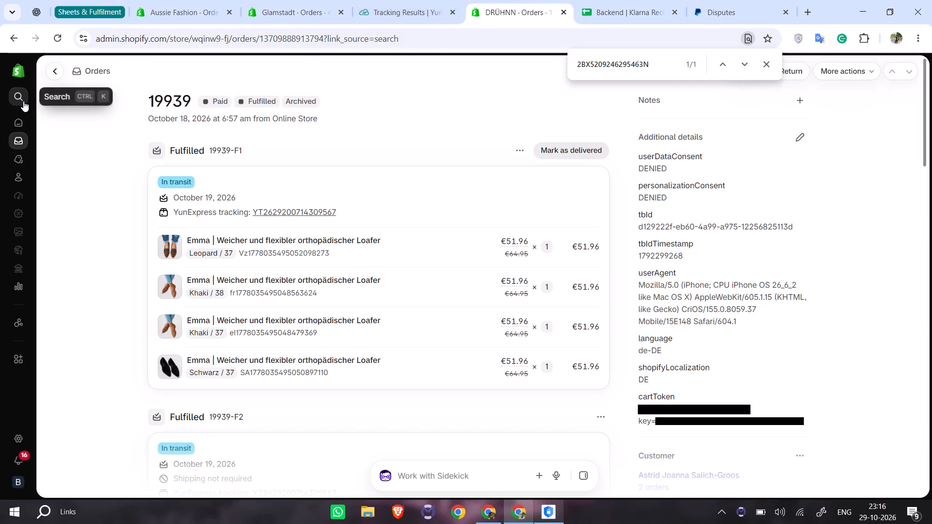
pyautogui.hotkey('ctrl', 'v')
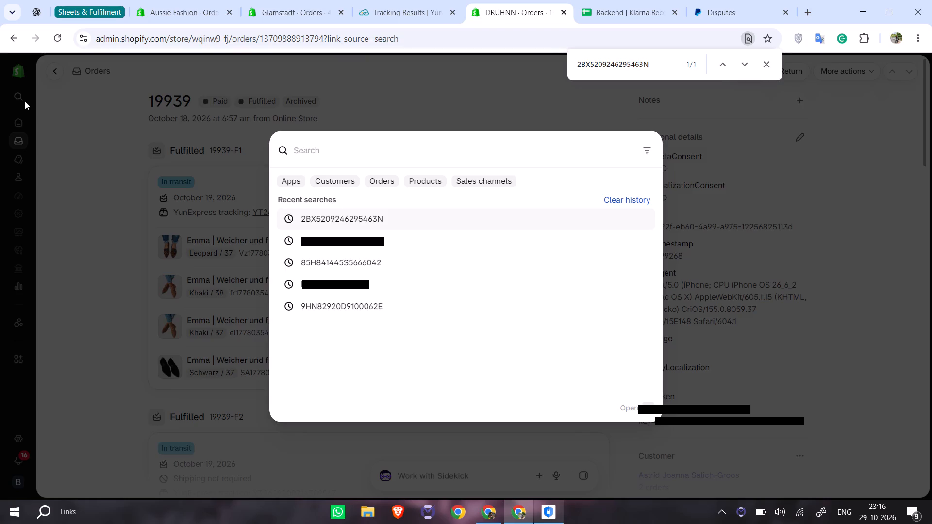
pyautogui.hotkey('ctrl', 'v')
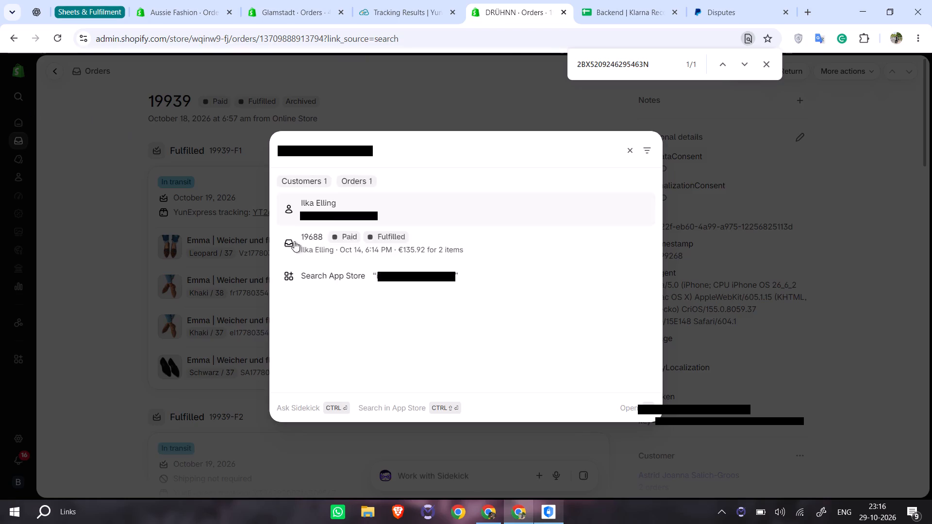
pyautogui.click(376, 251)
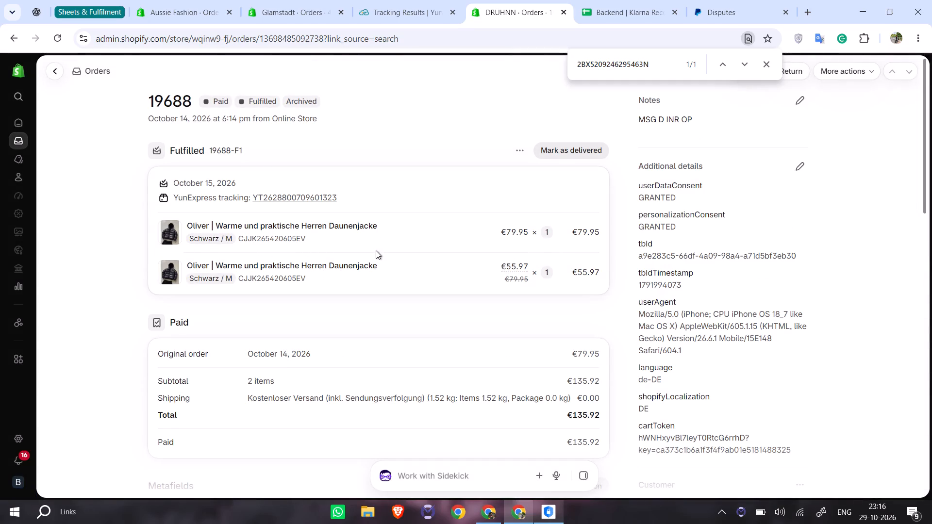
pyautogui.hotkey('ctrl', 'f')
pyautogui.hotkey('ctrl', 'v')
pyautogui.hotkey('ctrl', 'f')
pyautogui.hotkey('ctrl', 'v')
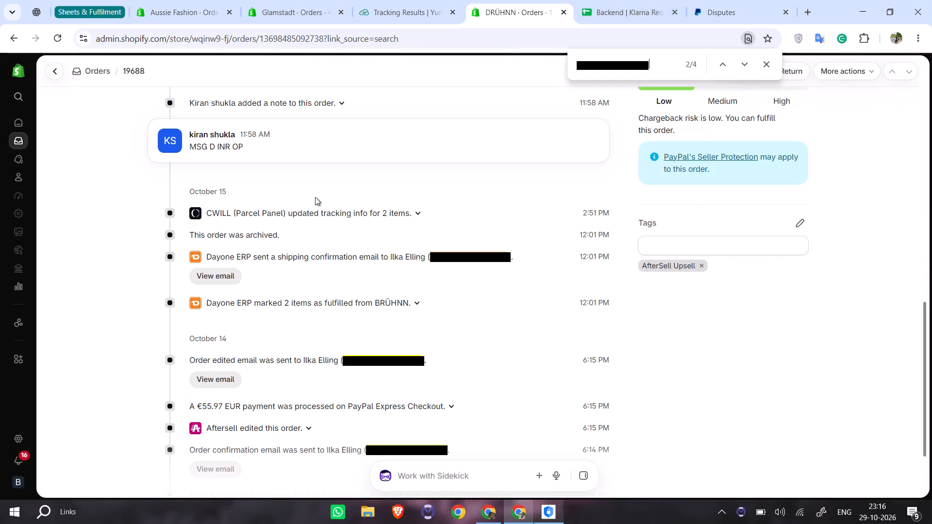
pyautogui.scroll(3, 315, 197)
pyautogui.scroll(5, 274, 149)
pyautogui.scroll(2, 204, 109)
pyautogui.keyDown('ctrl'); pyautogui.doubleClick(188, 97); pyautogui.keyUp('ctrl')
pyautogui.hotkey('ctrl', 'c')
pyautogui.hotkey('ctrl', 'c')
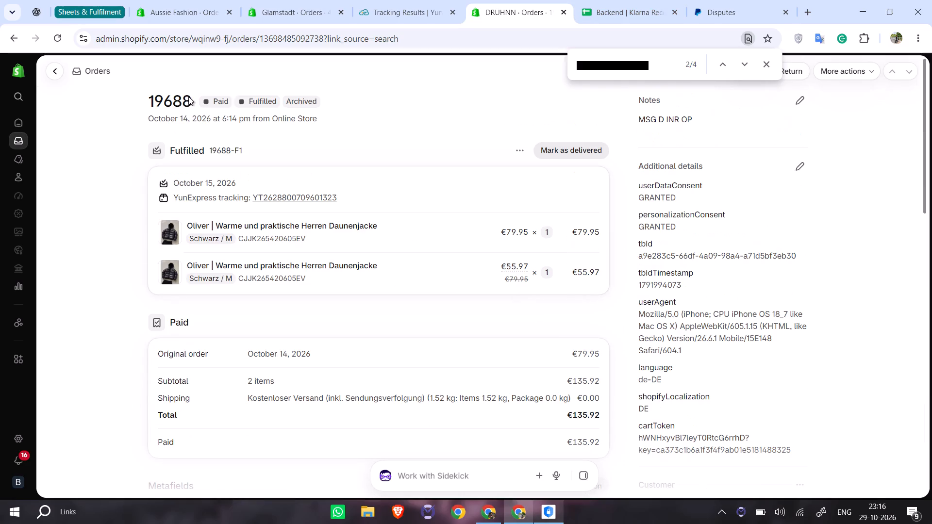
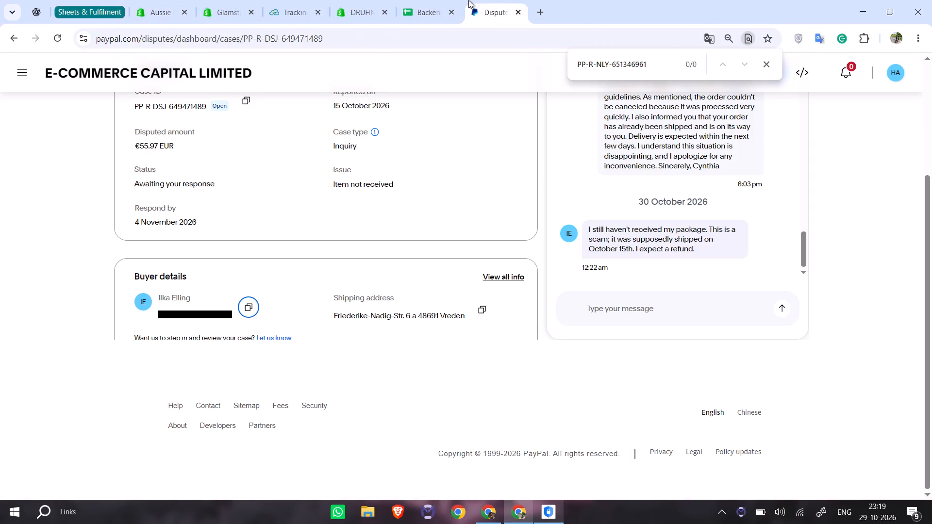
# Select the buyer's latest message in the PayPal case conversation, the one about the missing package and expected refund.
pyautogui.tripleClick(678, 235)
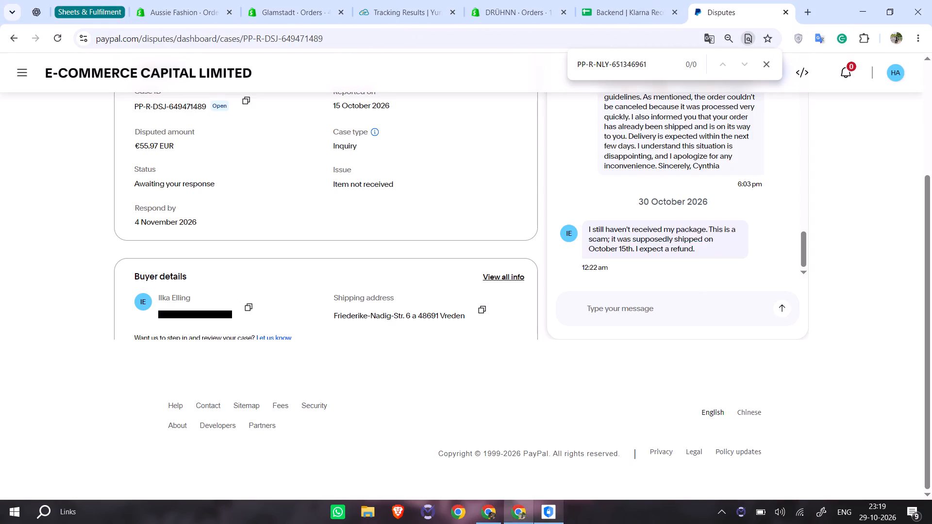
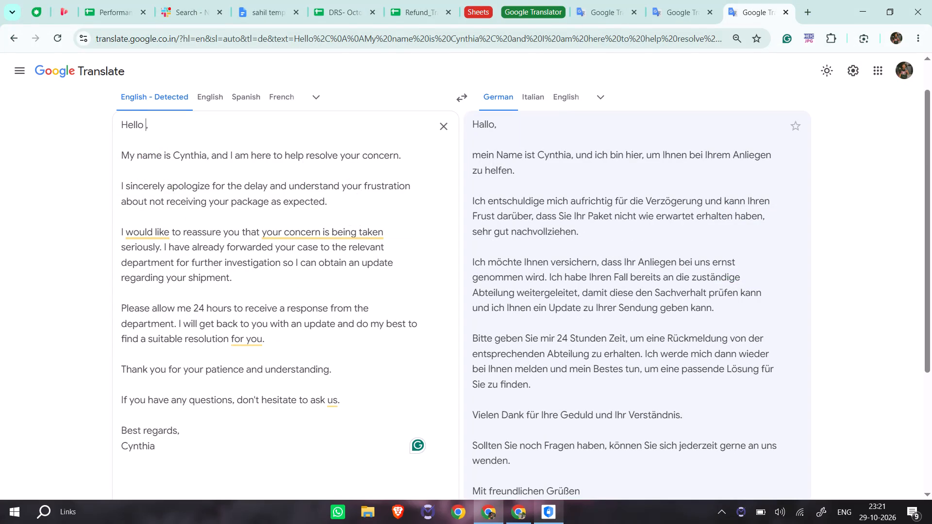
# Personalise the English apology template in Google Translate: add the buyer's first name to the greeting and remove the sentence introducing Cynthia.
pyautogui.hotkey('ctrl', 'shift', 'v')
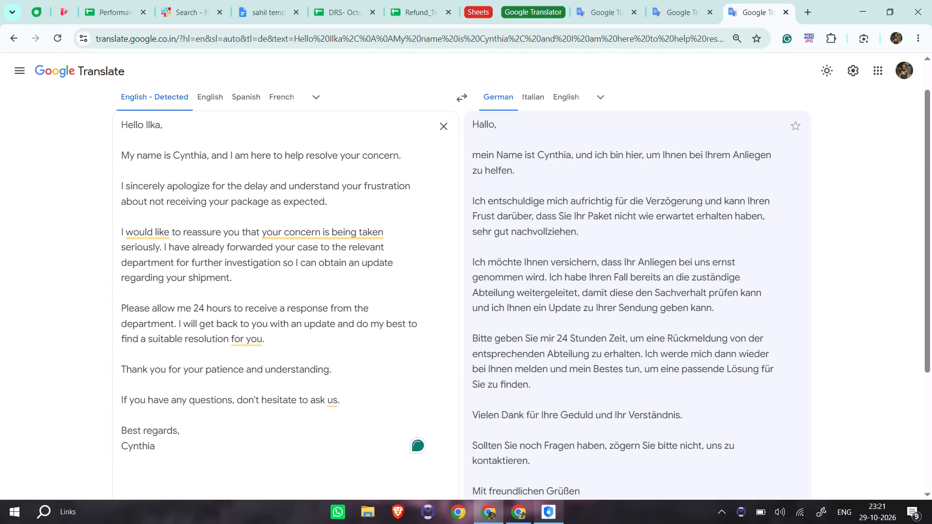
pyautogui.tripleClick(193, 151)
pyautogui.press('BackSpace')
pyautogui.press('BackSpace')
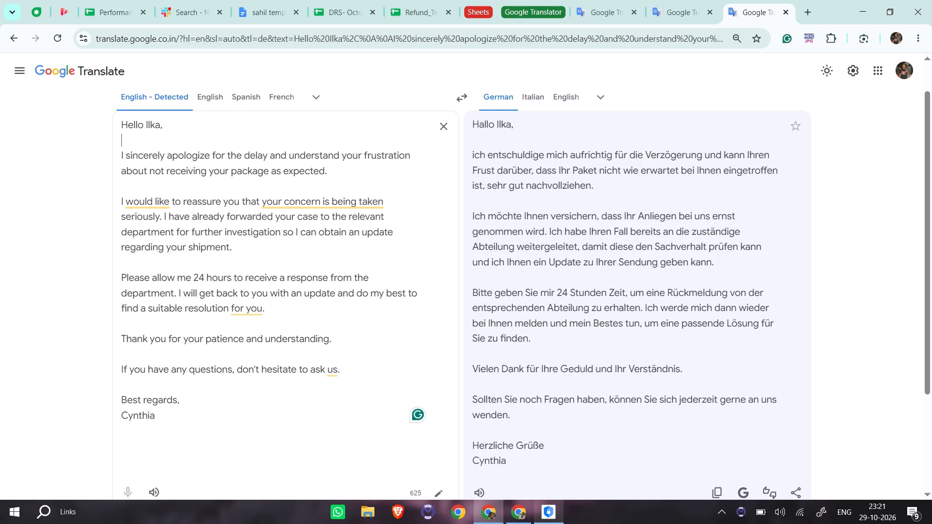
pyautogui.tripleClick(710, 482)
pyautogui.doubleClick(710, 482)
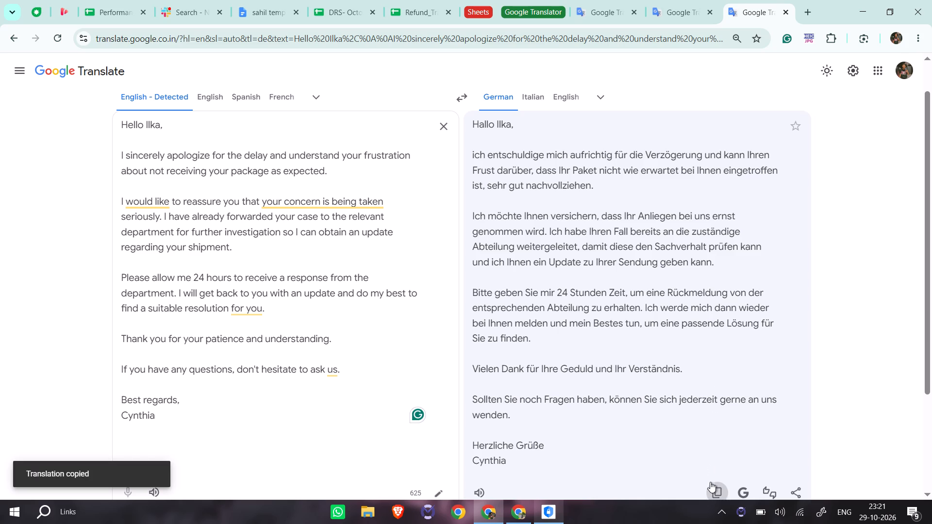
pyautogui.hotkey('alt', 'Tab')
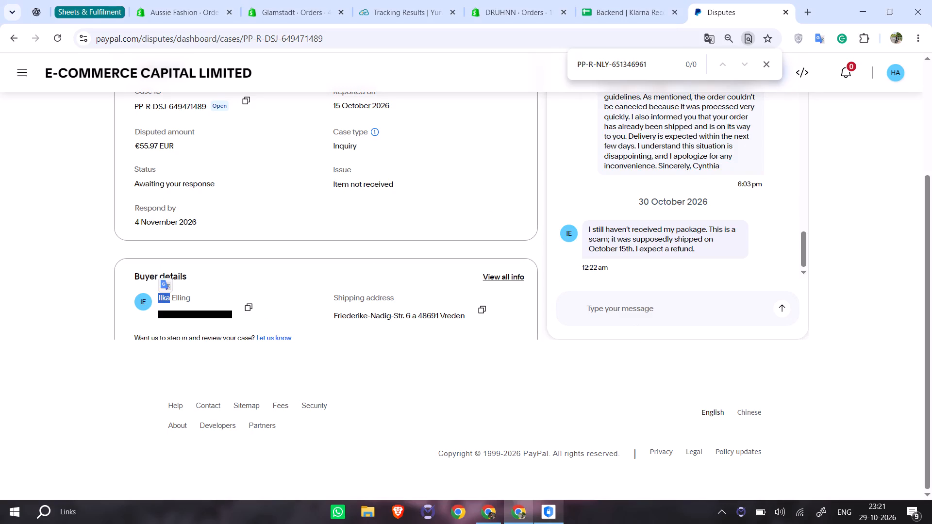
pyautogui.click(706, 37)
pyautogui.click(654, 61)
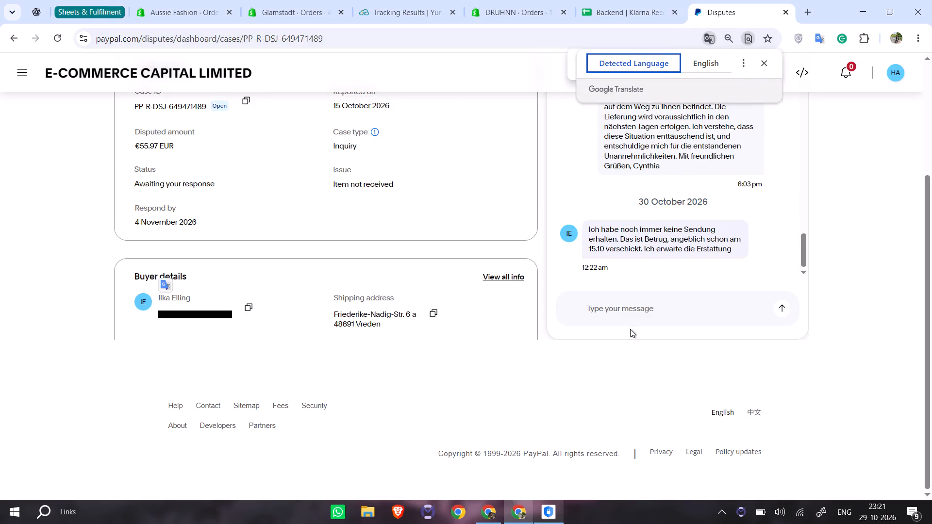
pyautogui.click(629, 316)
pyautogui.hotkey('ctrl', 'v')
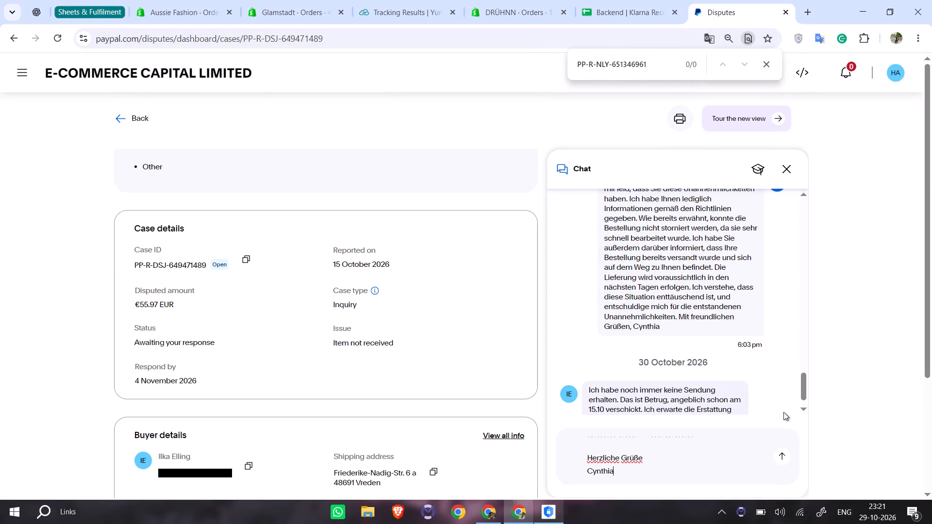
pyautogui.click(782, 455)
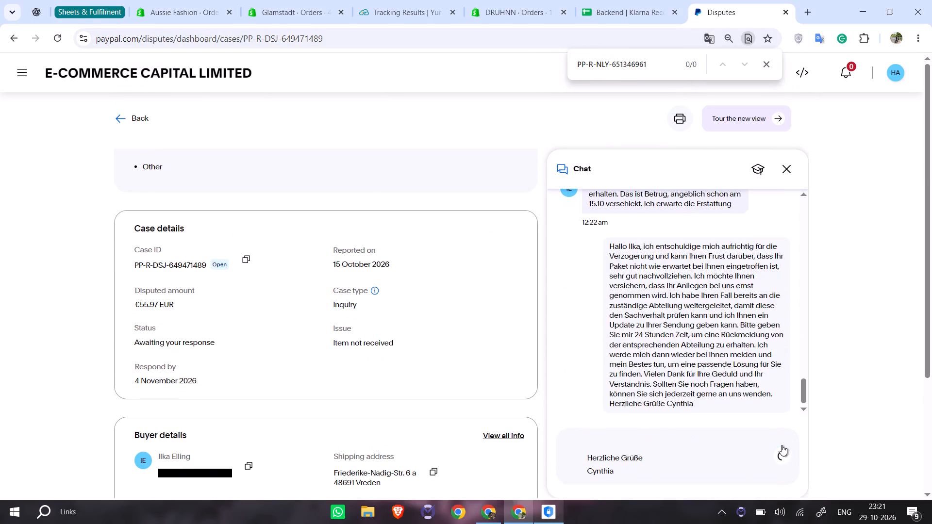
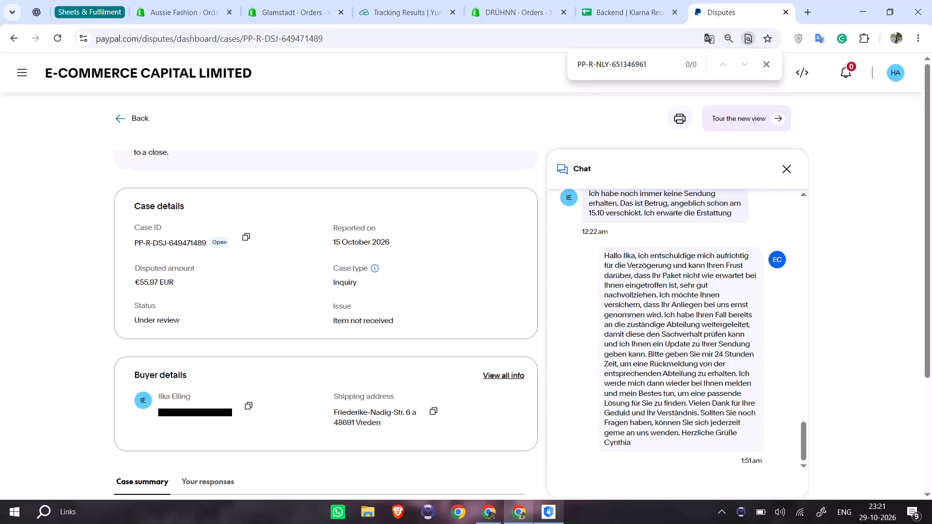
pyautogui.tripleClick(242, 237)
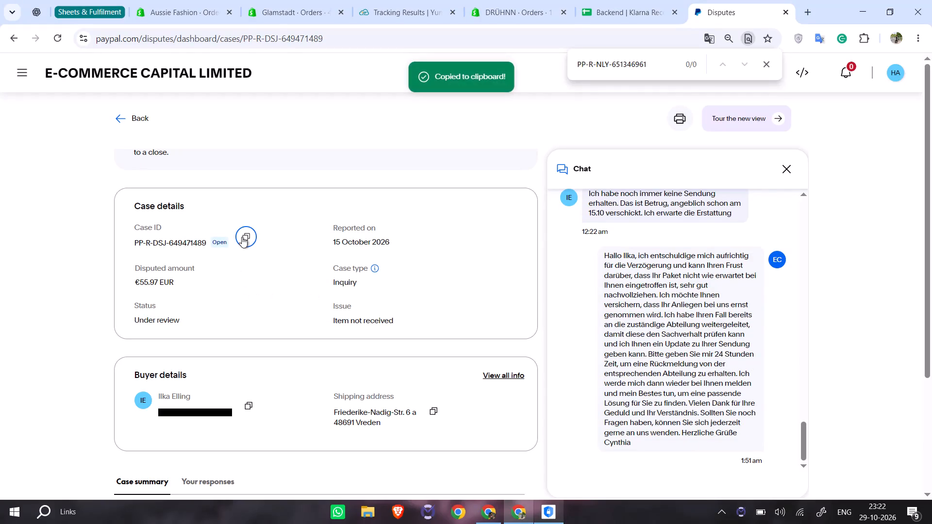
pyautogui.hotkey('alt', 'Tab')
pyautogui.click(361, 0)
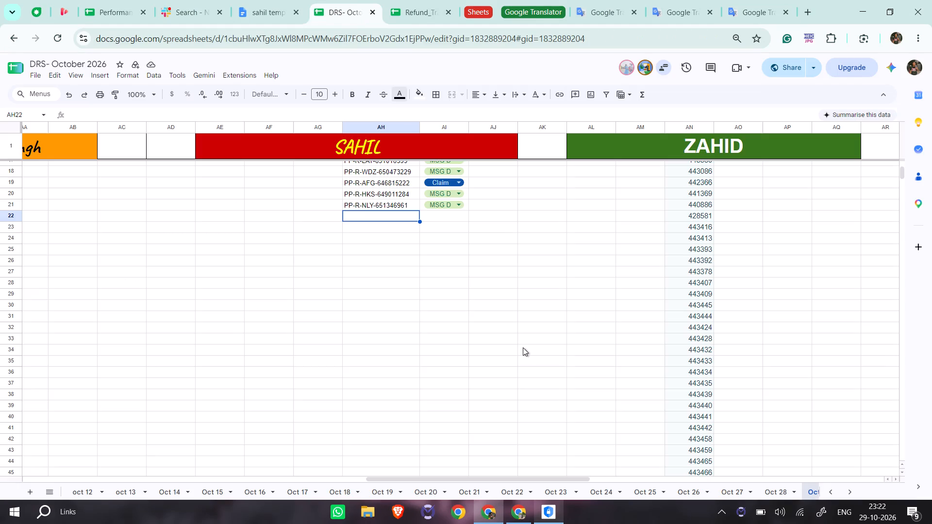
pyautogui.hotkey('ctrl', 'shift', 'v')
pyautogui.press('Right')
pyautogui.hotkey('ctrl', 'd')
pyautogui.press('Left')
pyautogui.press('Down')
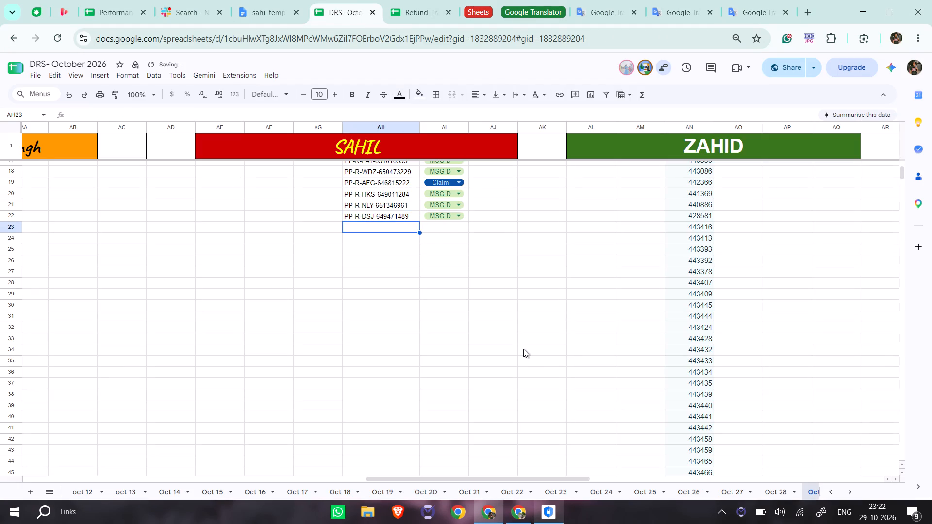
# Refresh the project and task selections in MeraMonitor and minimise its window.
pyautogui.doubleClick(742, 509)
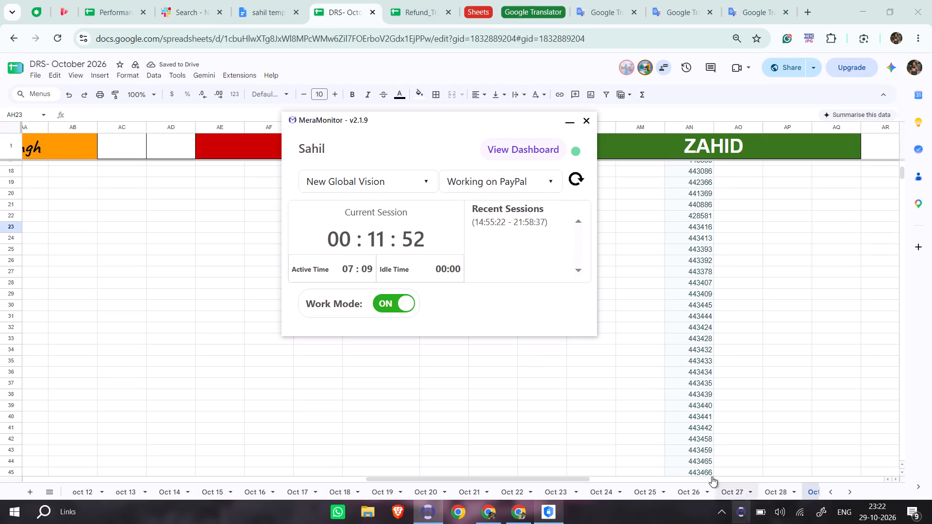
pyautogui.click(569, 179)
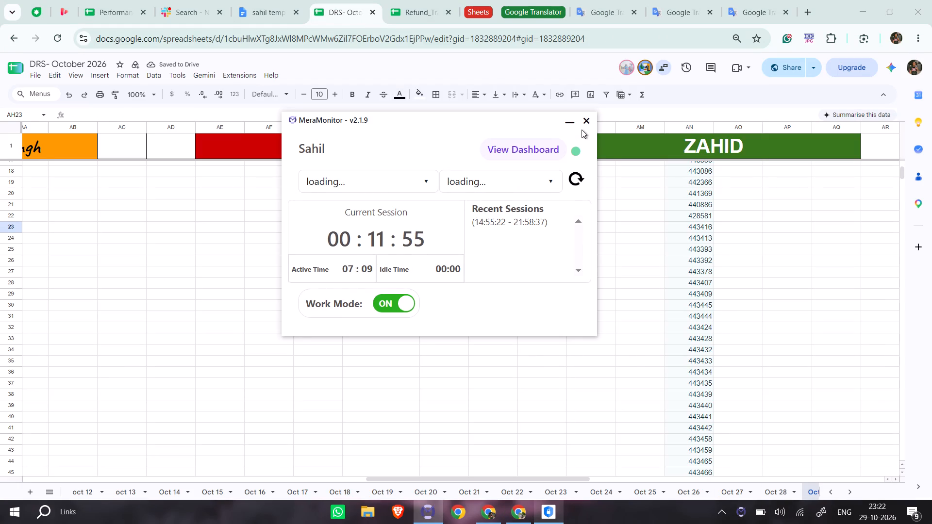
pyautogui.click(568, 127)
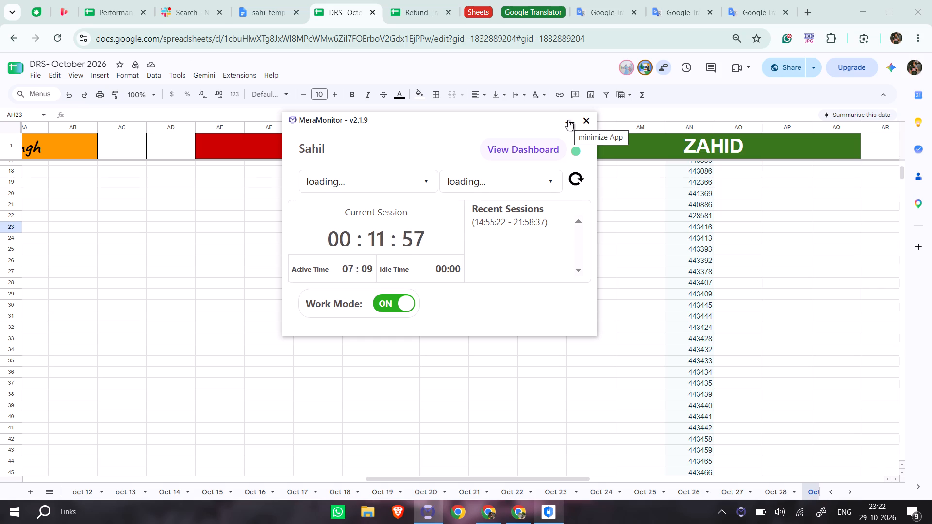
pyautogui.click(568, 120)
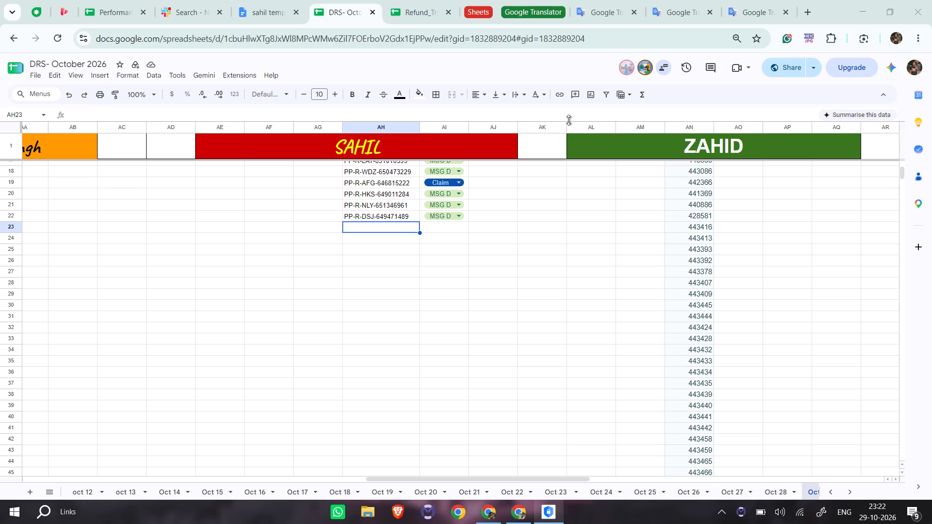
# Return to PayPal's disputes dashboard, search the page for the copied case ID, and reload and review the inquiry list.
pyautogui.hotkey('ctrl', '1')
pyautogui.hotkey('alt', 'Tab')
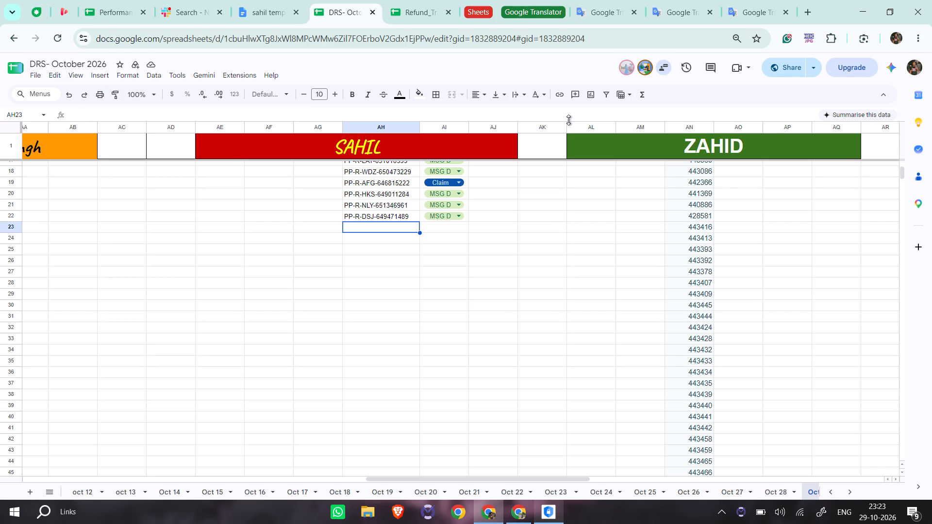
pyautogui.hotkey('alt', 'Tab')
pyautogui.click(588, 108)
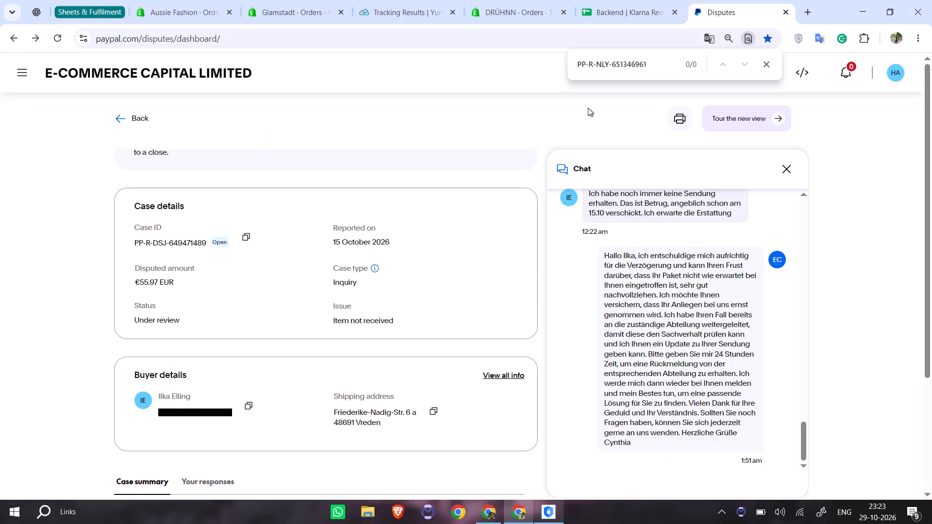
pyautogui.hotkey('ctrl', 'f')
pyautogui.hotkey('ctrl', 'v')
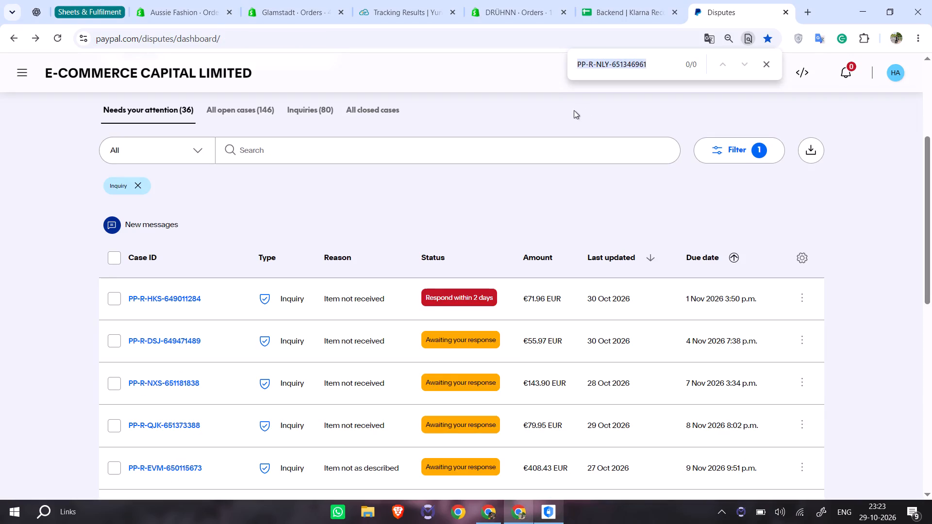
pyautogui.hotkey('ctrl', 'f')
pyautogui.hotkey('ctrl', 'v')
pyautogui.hotkey('ctrl', 'f')
pyautogui.hotkey('ctrl', 'v')
pyautogui.hotkey('ctrl', 'r')
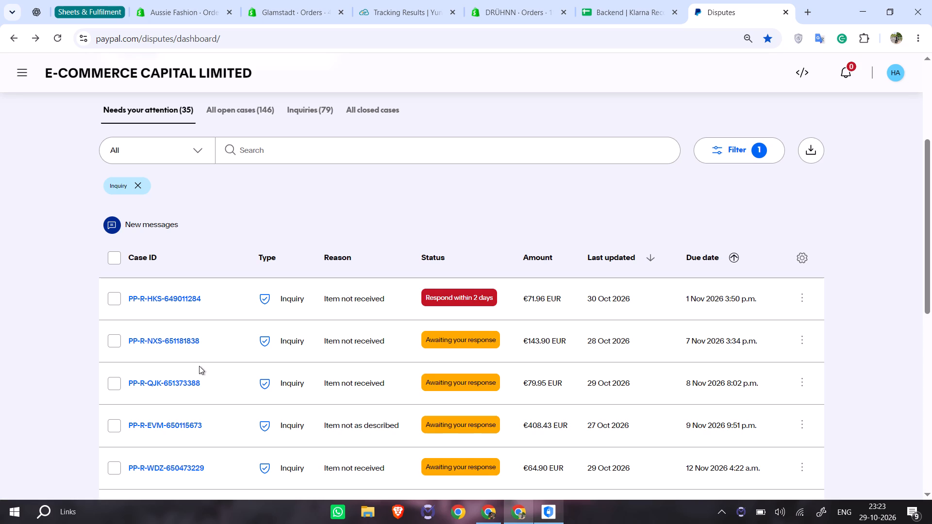
pyautogui.scroll(-5, 221, 381)
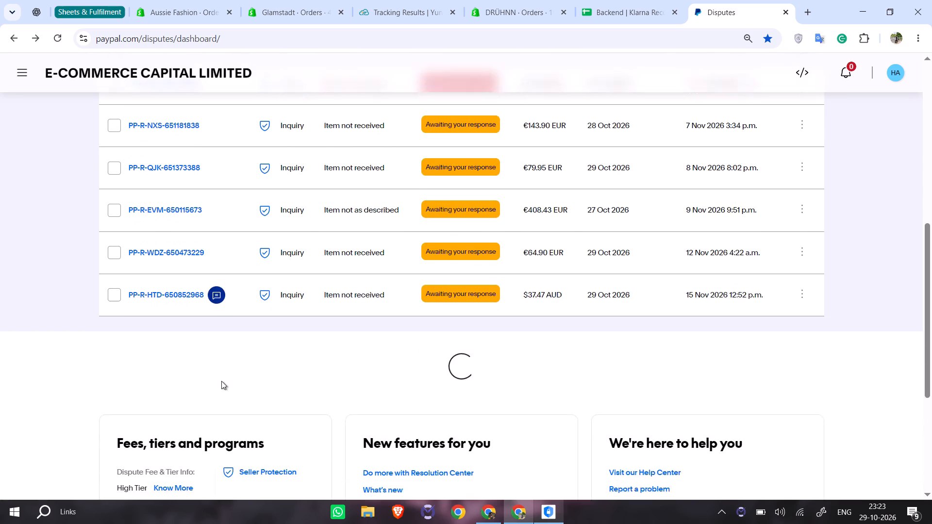
pyautogui.scroll(2, 221, 381)
pyautogui.click(187, 286)
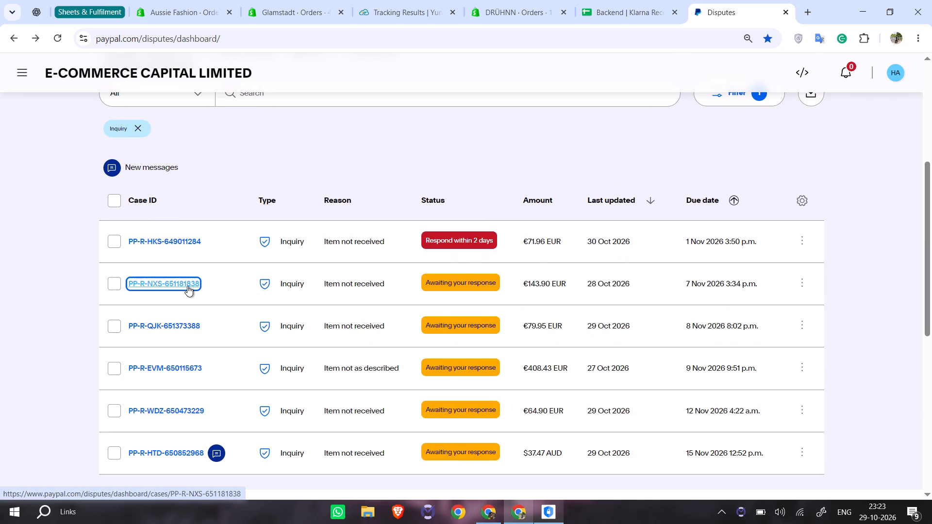
pyautogui.click(189, 284)
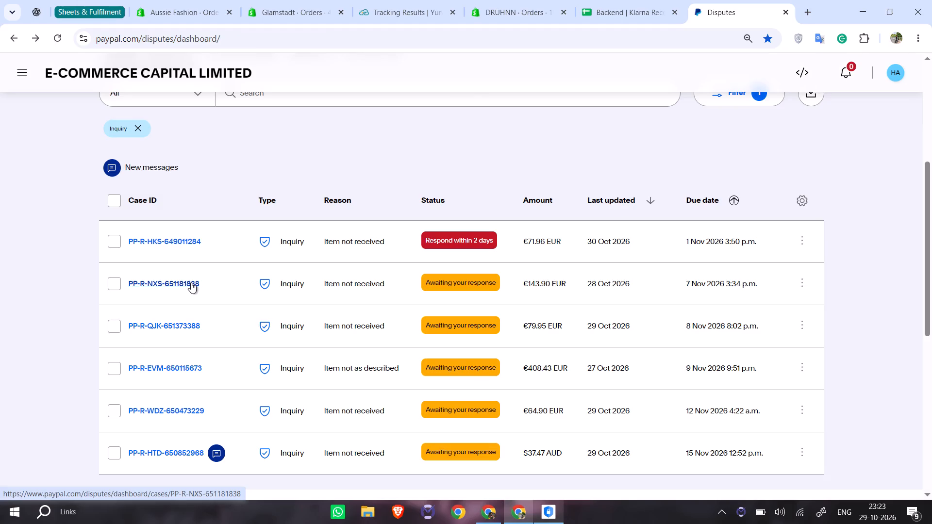
pyautogui.click(164, 326)
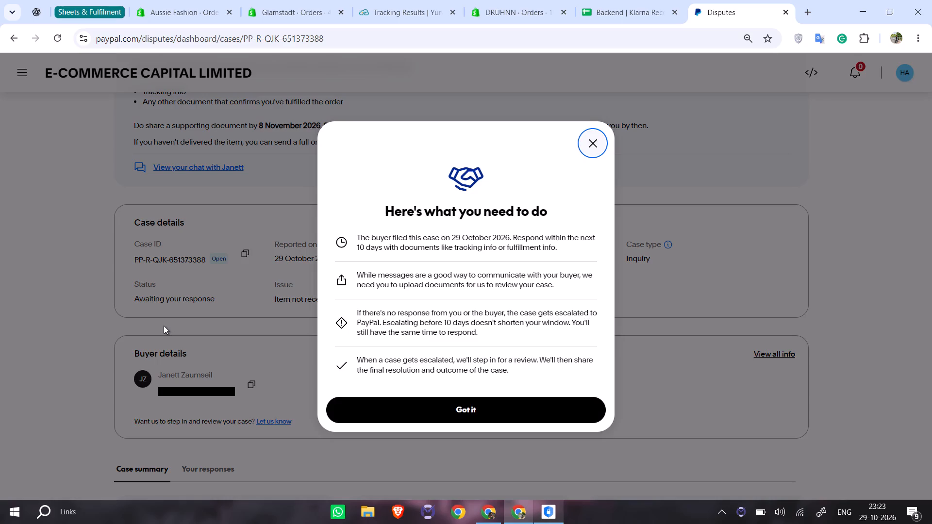
pyautogui.click(418, 413)
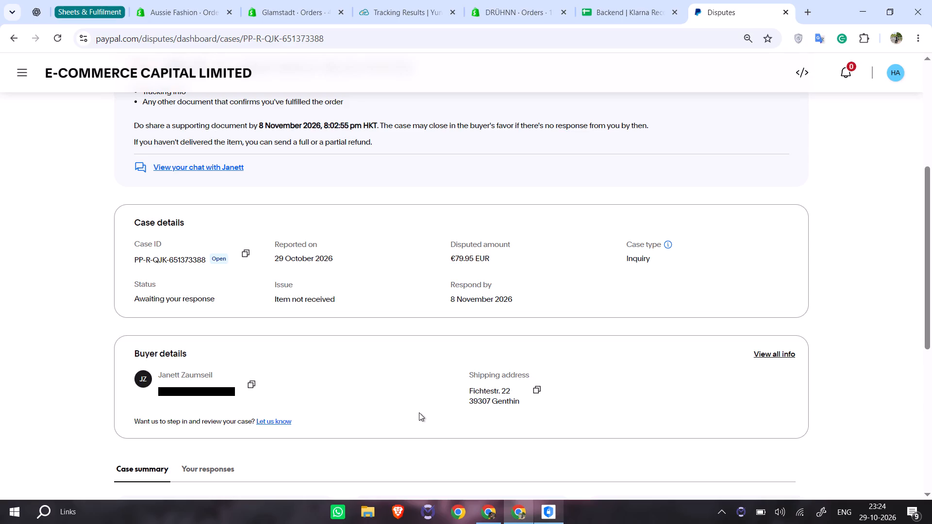
pyautogui.click(217, 170)
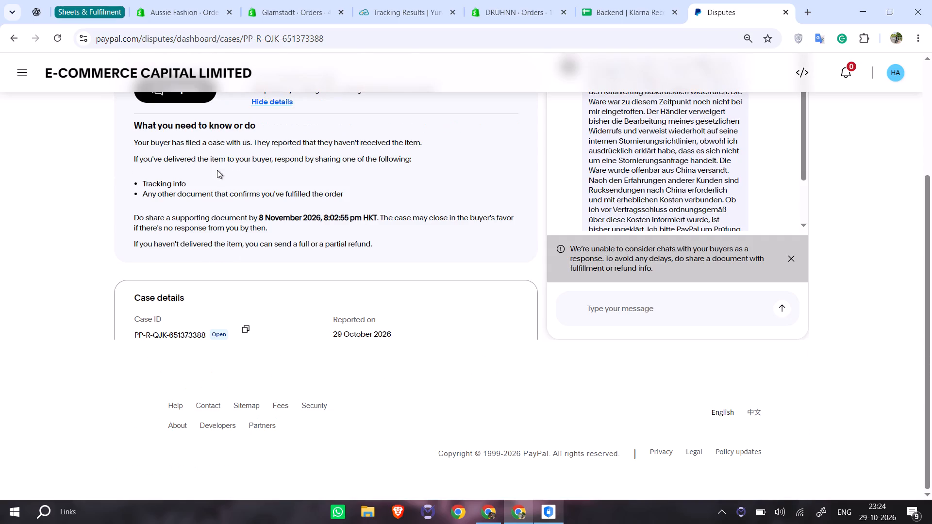
pyautogui.scroll(-11, 703, 133)
pyautogui.scroll(2, 716, 217)
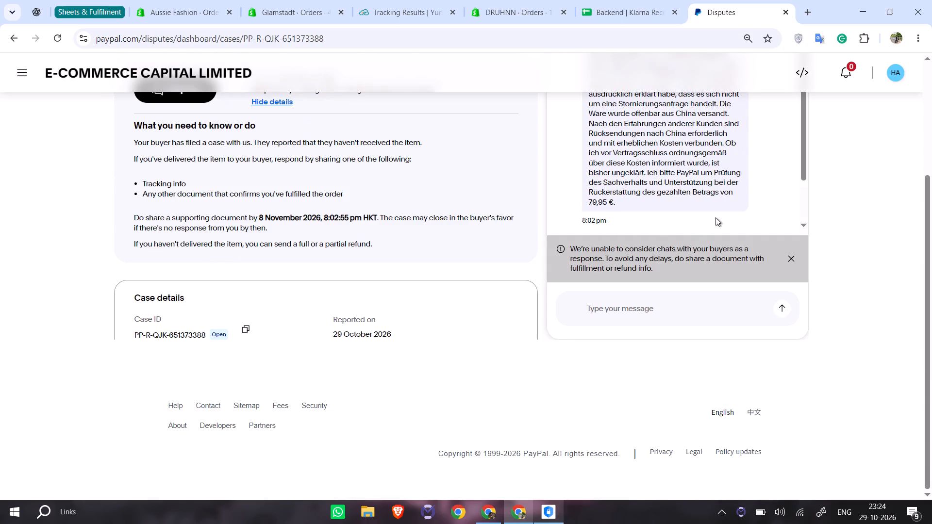
pyautogui.scroll(2, 716, 217)
pyautogui.click(696, 221)
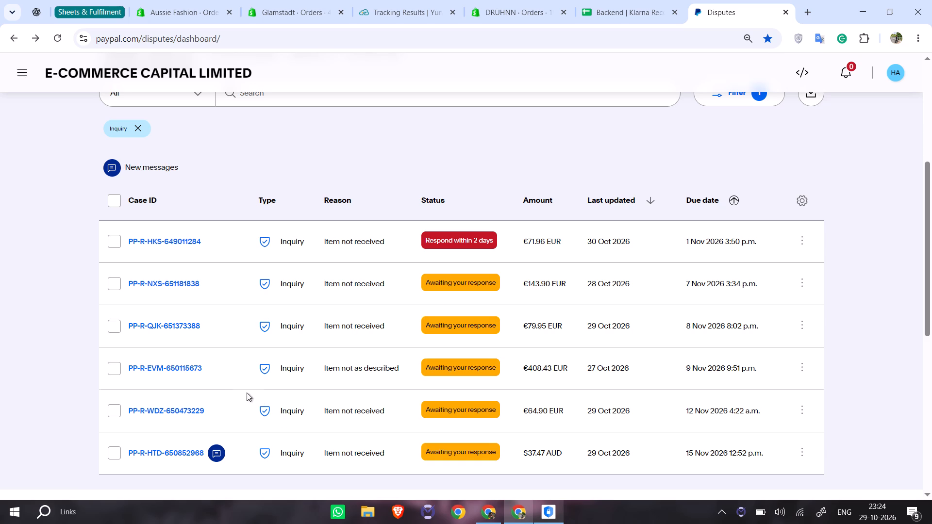
pyautogui.click(193, 408)
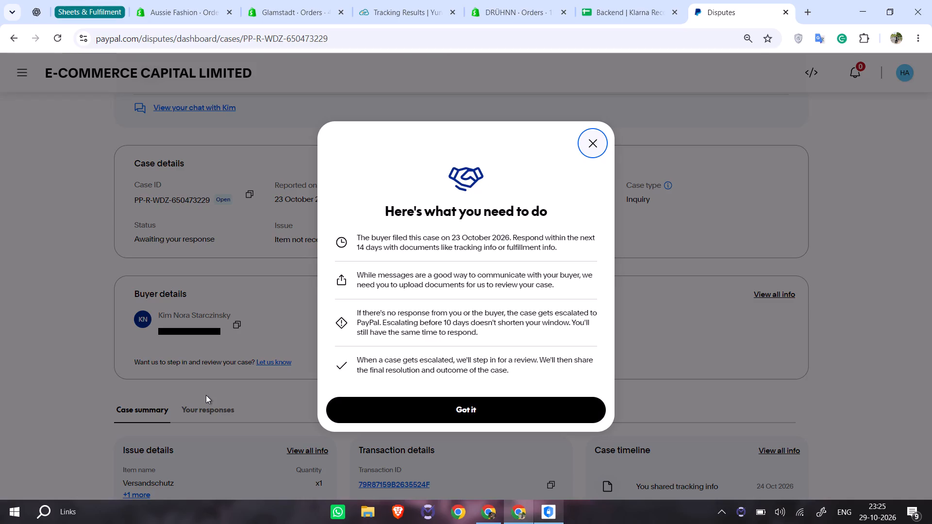
pyautogui.click(447, 414)
pyautogui.click(216, 109)
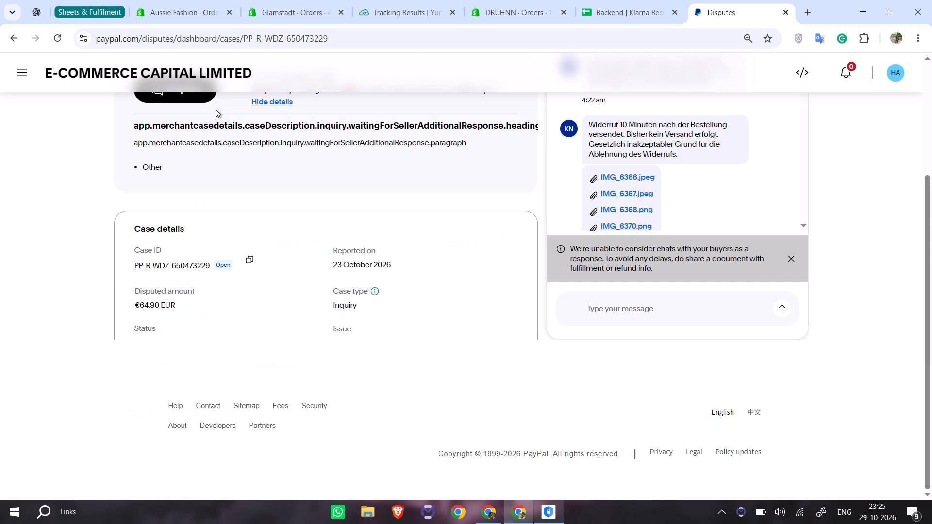
pyautogui.click(776, 247)
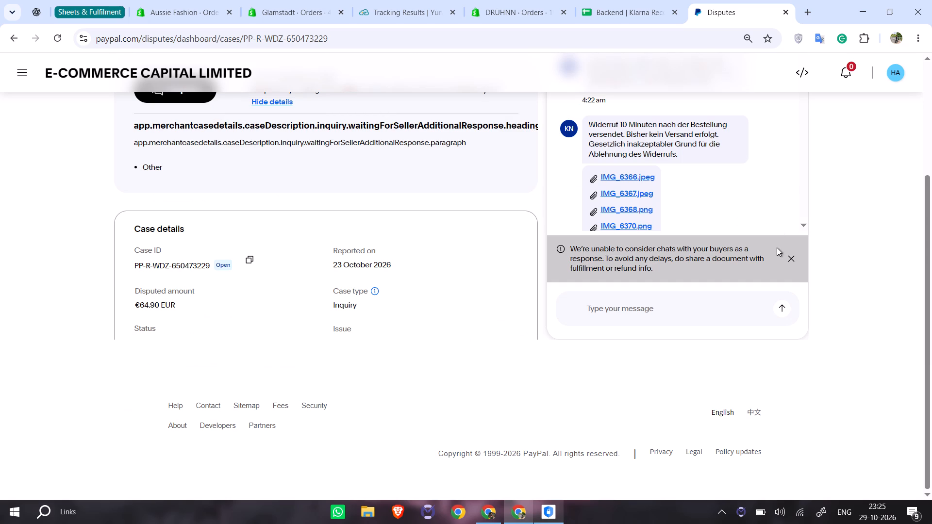
pyautogui.click(782, 255)
pyautogui.scroll(-19, 694, 241)
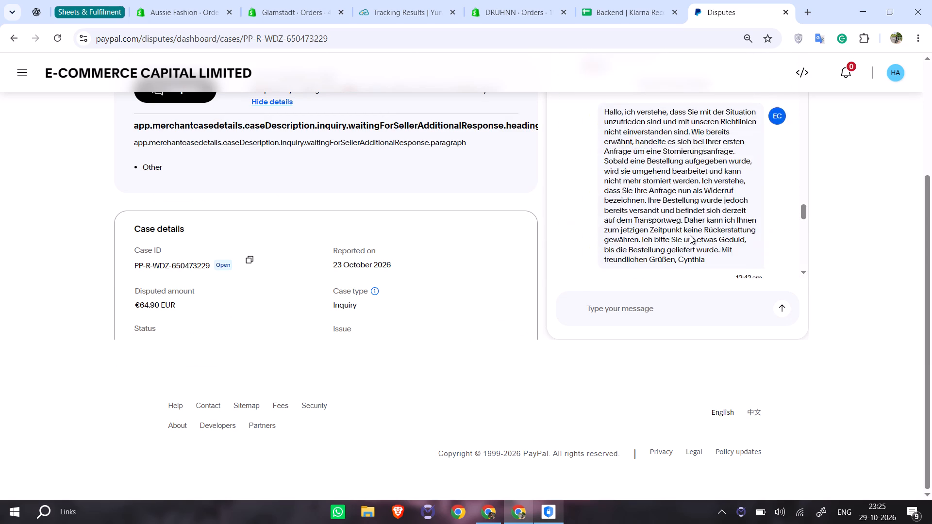
pyautogui.scroll(-10, 690, 235)
pyautogui.rightClick(694, 195)
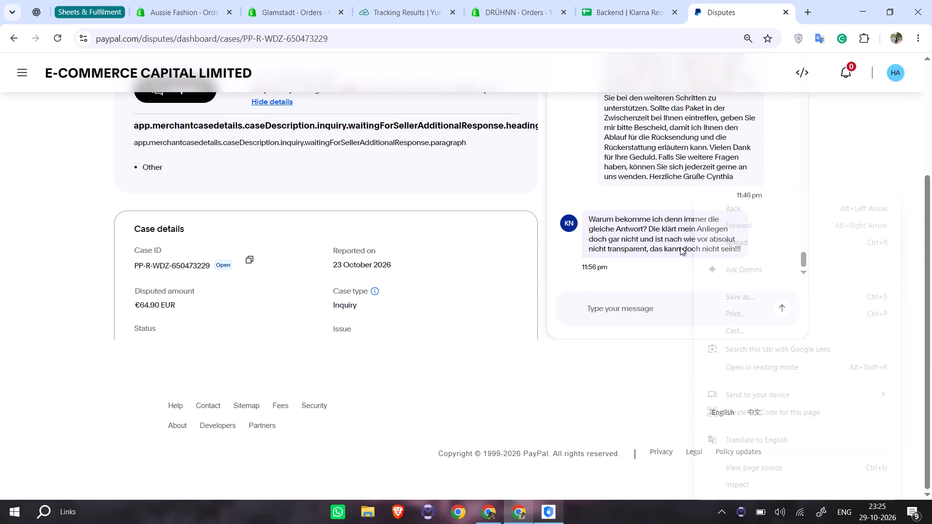
pyautogui.click(734, 434)
pyautogui.hscroll(-1, 657, 253)
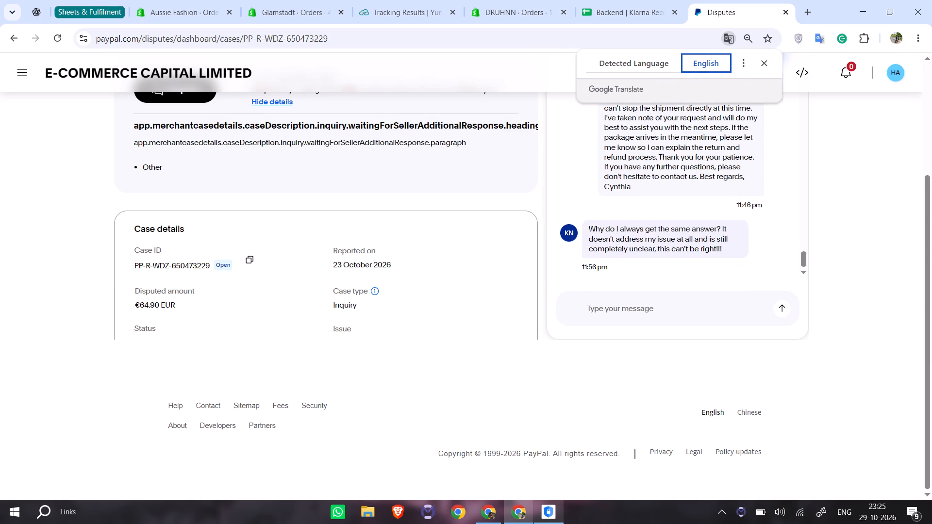
pyautogui.hscroll(-1, 657, 252)
pyautogui.click(658, 67)
pyautogui.moveTo(634, 75); pyautogui.dragTo(644, 83)
pyautogui.hscroll(-1, 640, 80)
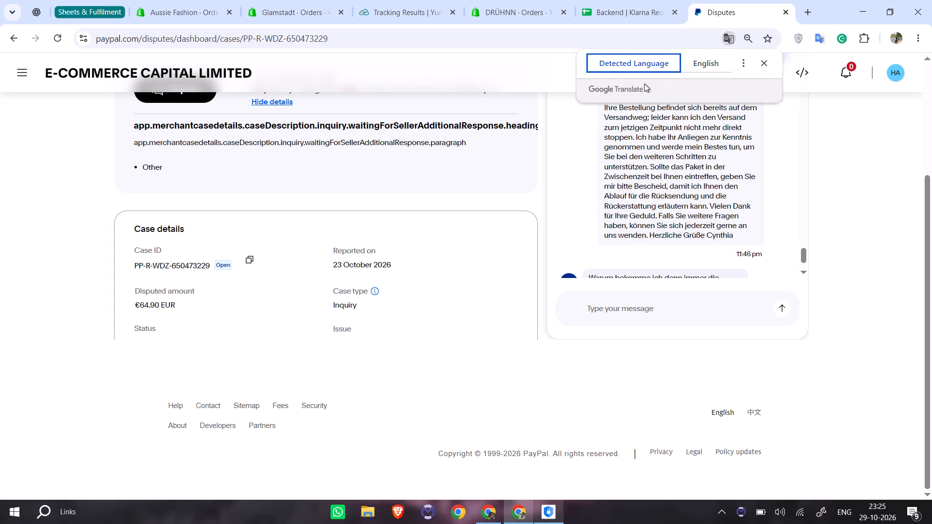
pyautogui.moveTo(469, 174); pyautogui.dragTo(503, 196)
pyautogui.hscroll(-1, 503, 196)
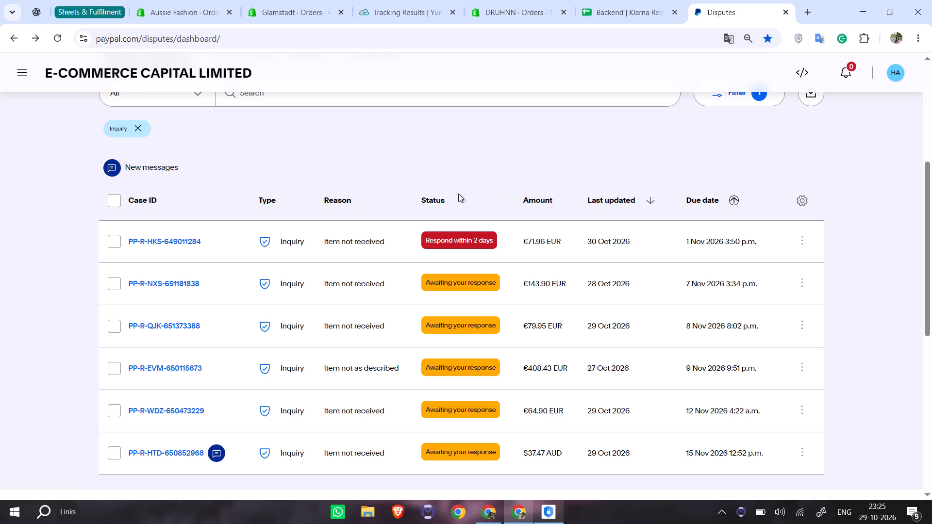
pyautogui.click(196, 239)
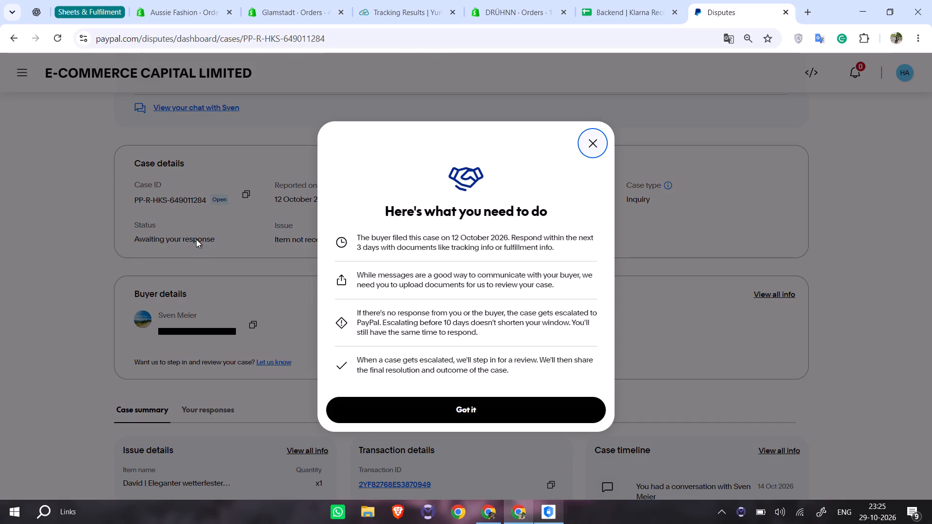
pyautogui.click(485, 404)
pyautogui.click(225, 110)
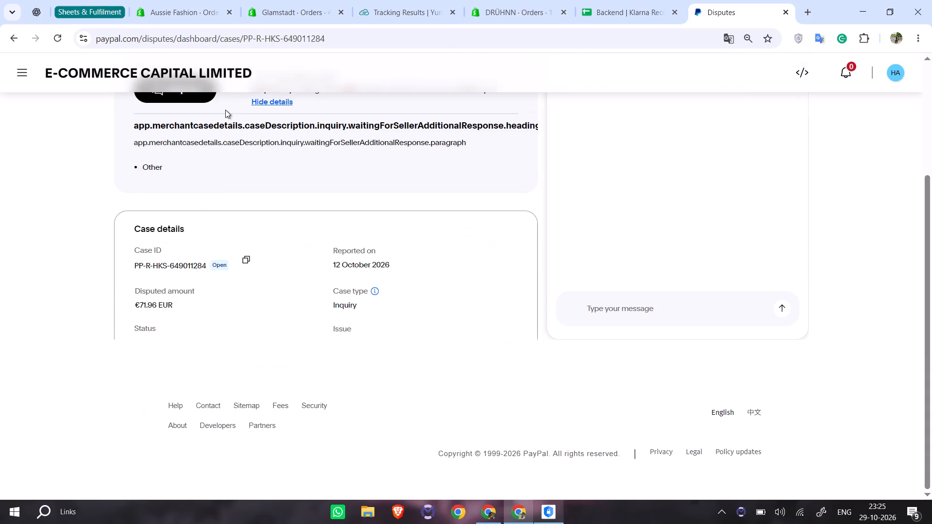
pyautogui.scroll(-6, 655, 225)
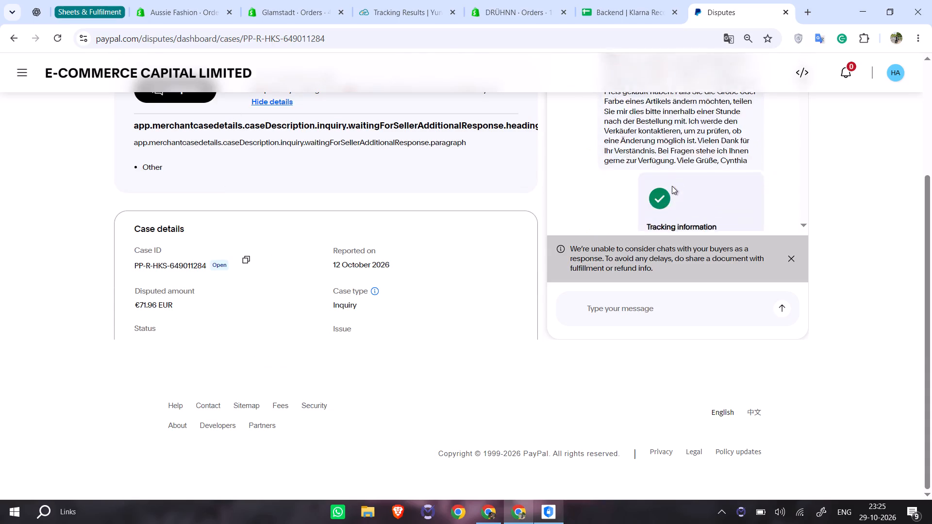
pyautogui.scroll(-13, 672, 186)
pyautogui.scroll(-6, 692, 236)
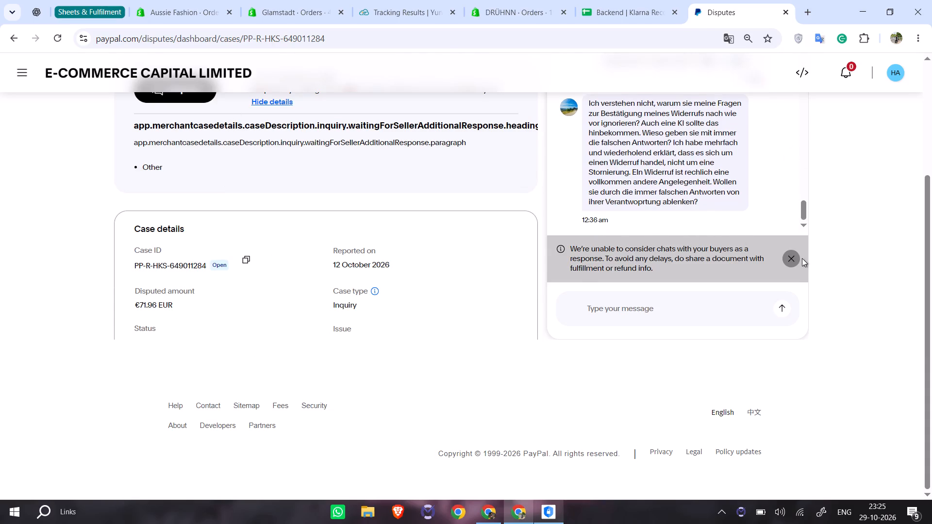
pyautogui.click(789, 254)
pyautogui.hscroll(-1, 684, 205)
pyautogui.rightClick(627, 180)
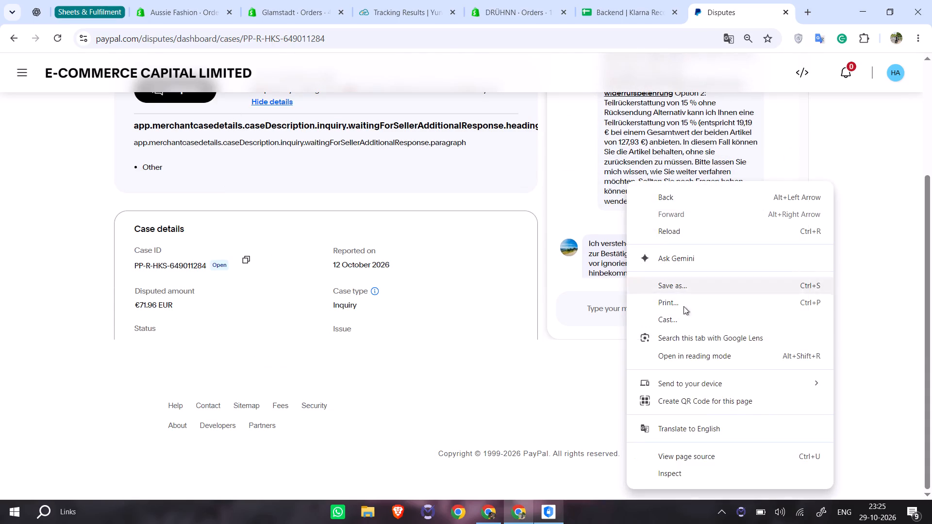
pyautogui.hscroll(-1, 687, 406)
pyautogui.click(691, 430)
pyautogui.hscroll(-1, 648, 268)
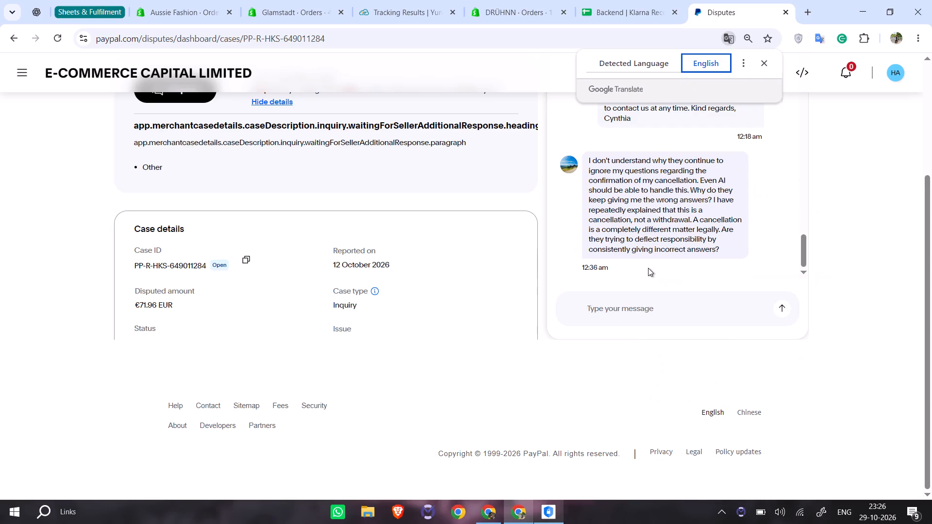
pyautogui.hscroll(-3, 648, 268)
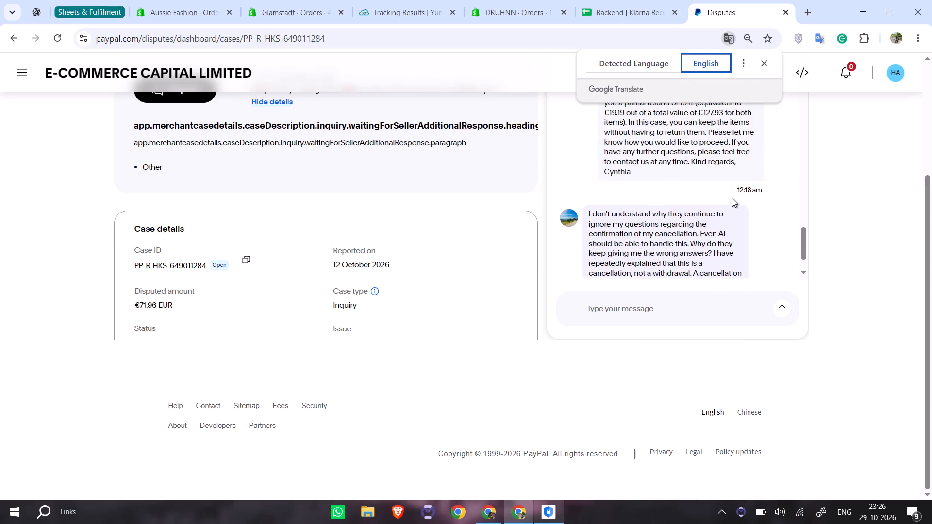
pyautogui.hscroll(-1, 732, 198)
pyautogui.scroll(9, 695, 238)
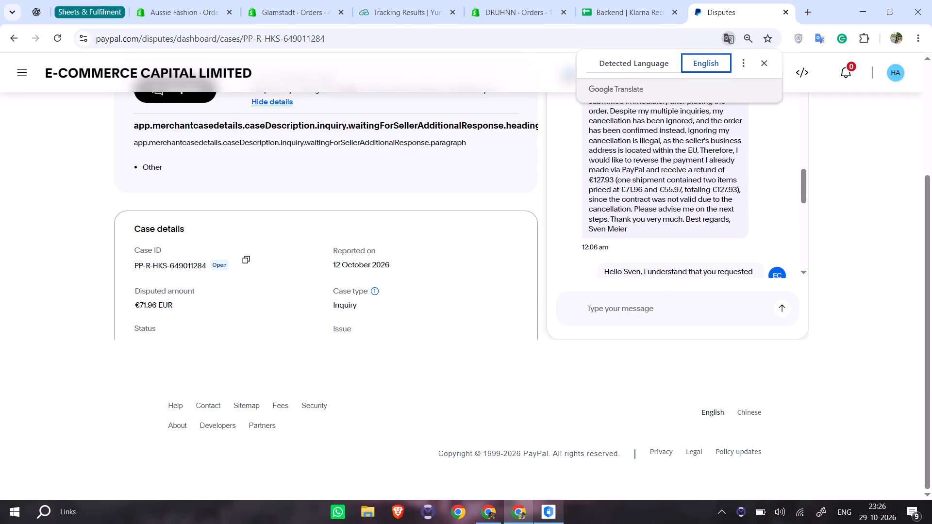
pyautogui.scroll(5, 695, 238)
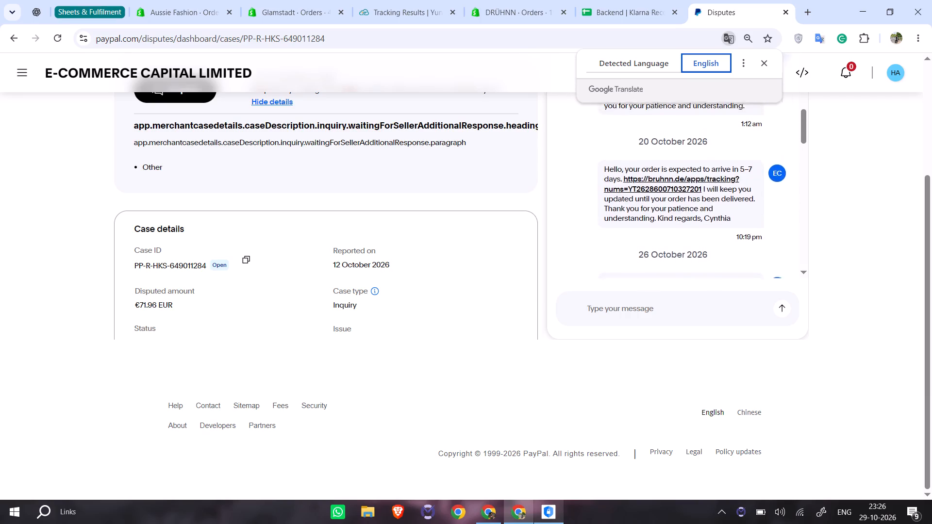
pyautogui.scroll(2, 695, 238)
pyautogui.scroll(-9, 695, 238)
pyautogui.click(673, 219)
pyautogui.doubleClick(673, 219)
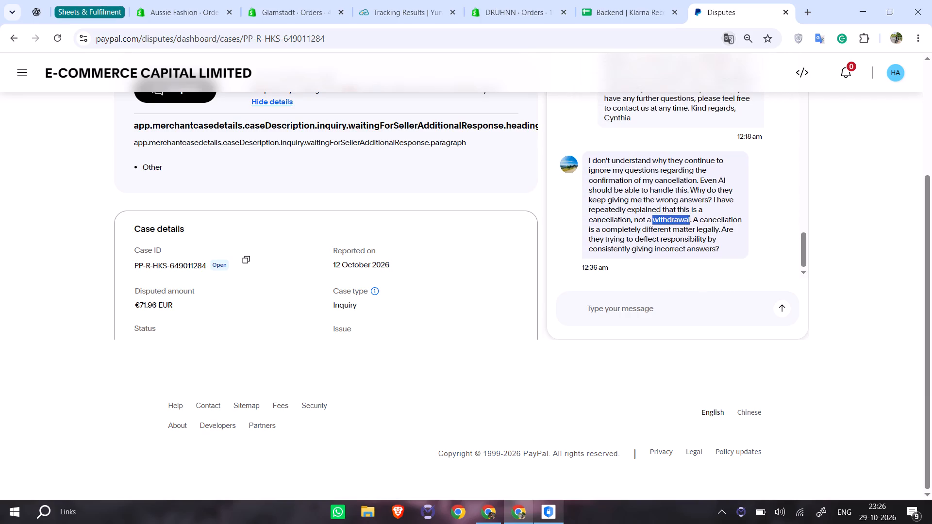
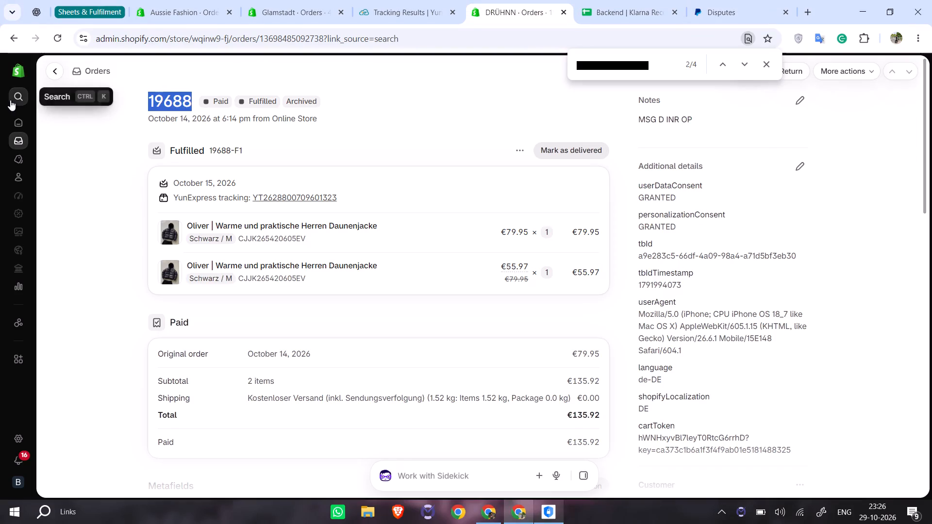
# Search the DRÜHNN store's Shopify admin for the copied search term to find the matching order.
pyautogui.keyDown('ctrl'); pyautogui.click(10, 100); pyautogui.keyUp('ctrl')
pyautogui.hotkey('ctrl', 'v')
pyautogui.hotkey('ctrl', 'v')
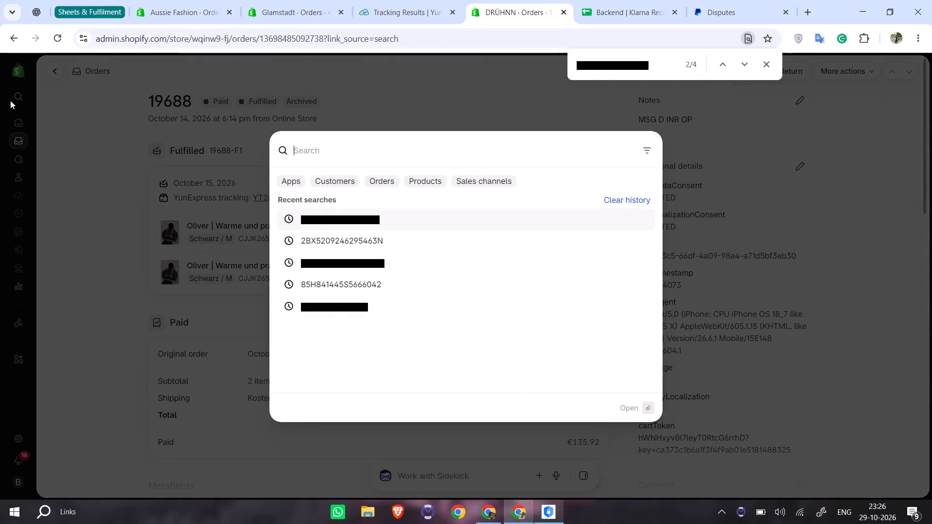
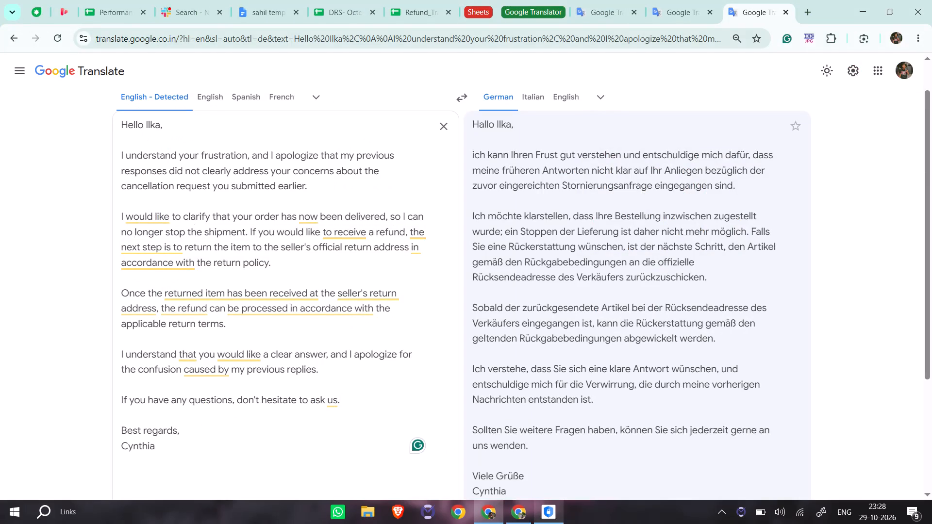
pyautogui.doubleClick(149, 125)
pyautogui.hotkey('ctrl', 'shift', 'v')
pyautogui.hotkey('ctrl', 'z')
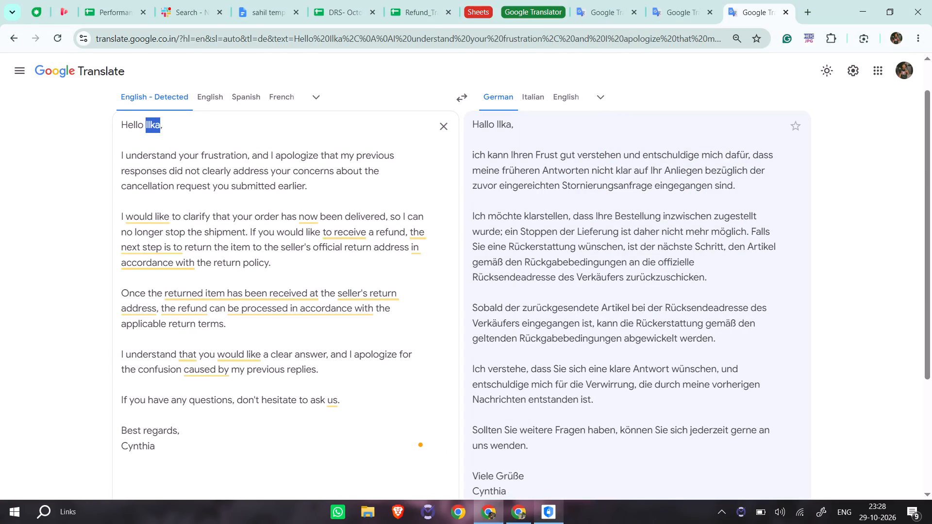
# Copy the buyer's first name from the other window and replace the greeting name in the English reply draft with Sven.
pyautogui.hotkey('alt', 'Tab')
pyautogui.hotkey('ctrl', 'c')
pyautogui.hotkey('ctrl', 'c')
pyautogui.hotkey('alt', 'Tab')
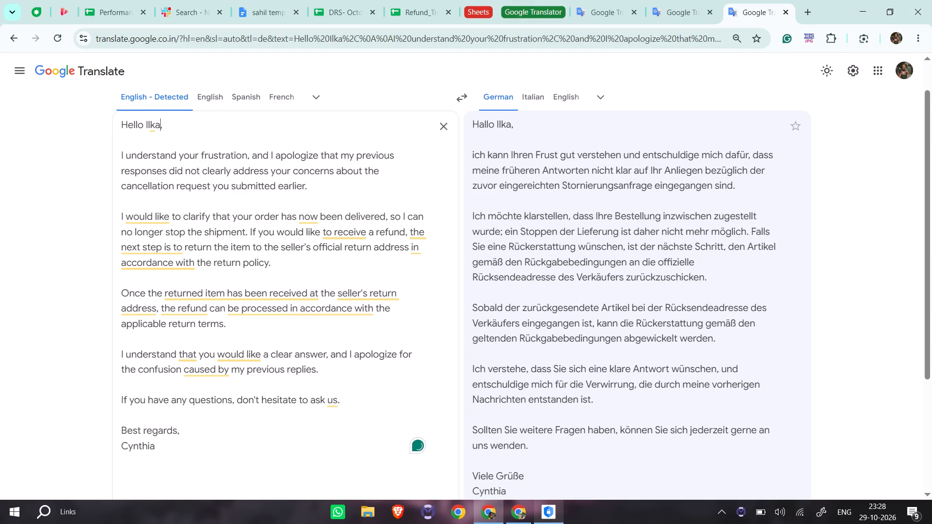
pyautogui.doubleClick(153, 128)
pyautogui.hotkey('ctrl', 'shift', 'v')
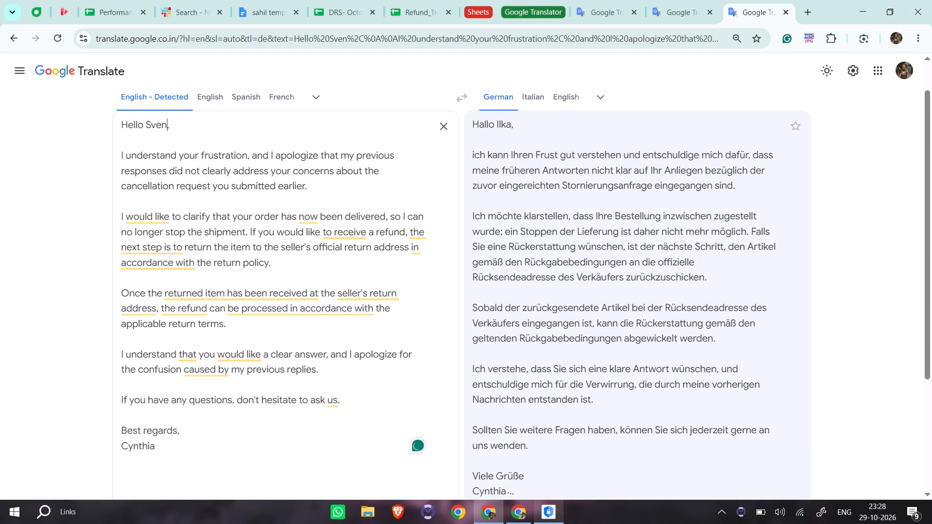
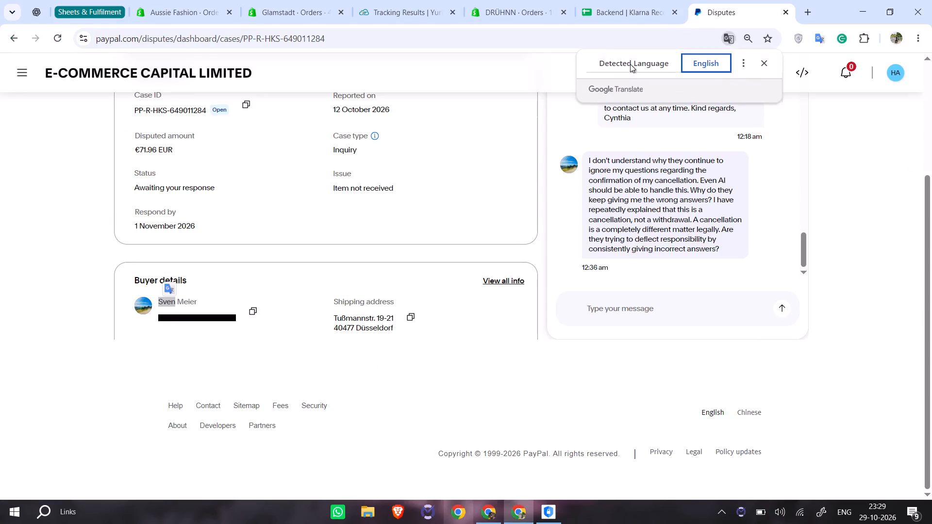
# Switch the dispute page with the buyer chat from the English translation back to its original language.
pyautogui.click(630, 62)
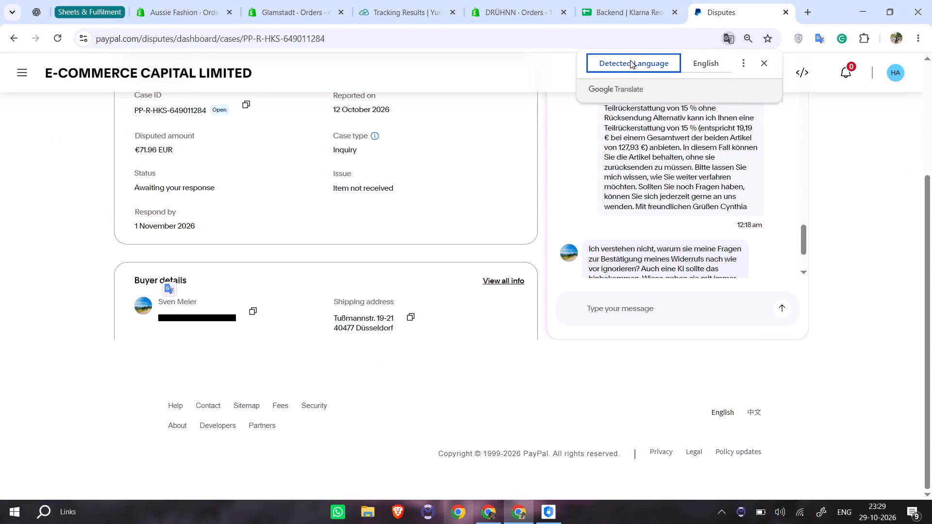
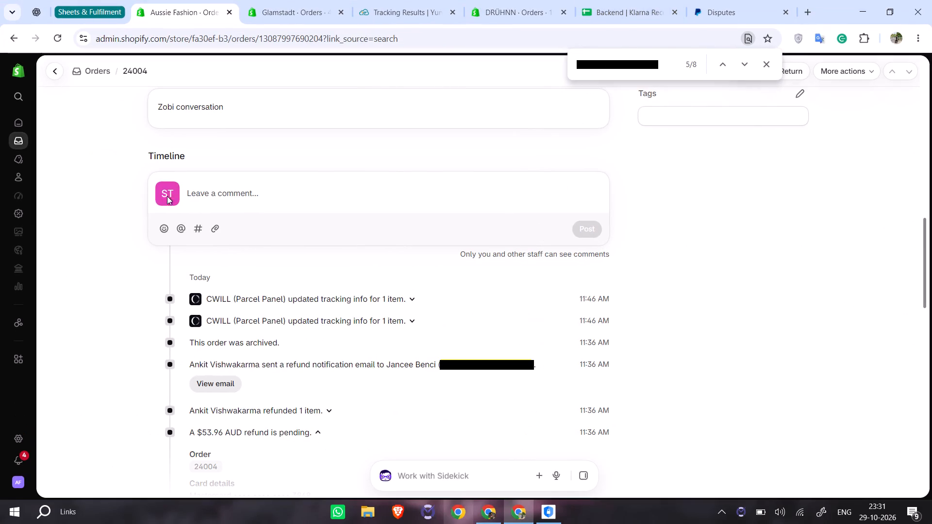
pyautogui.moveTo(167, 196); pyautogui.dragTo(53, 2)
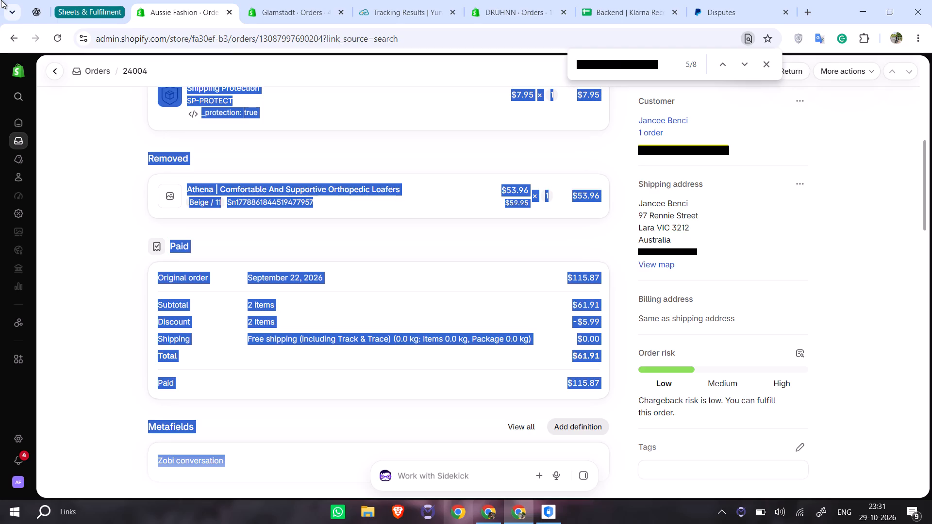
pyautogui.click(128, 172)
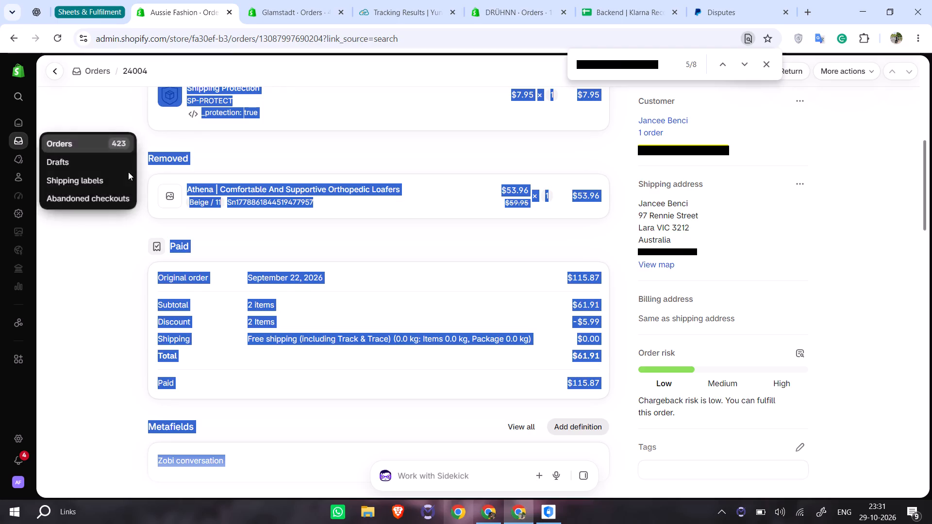
pyautogui.hotkey('alt', 'Tab')
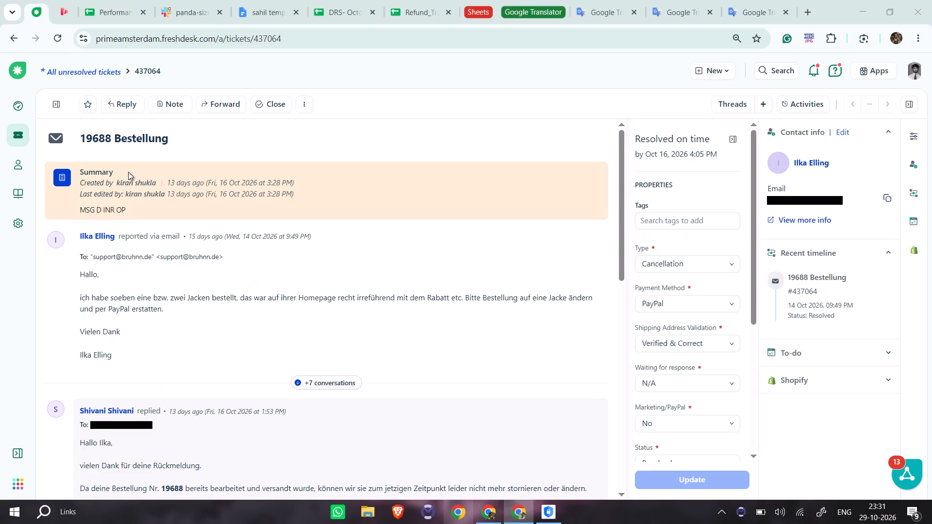
pyautogui.click(302, 385)
pyautogui.moveTo(351, 255); pyautogui.dragTo(352, 250, button='right')
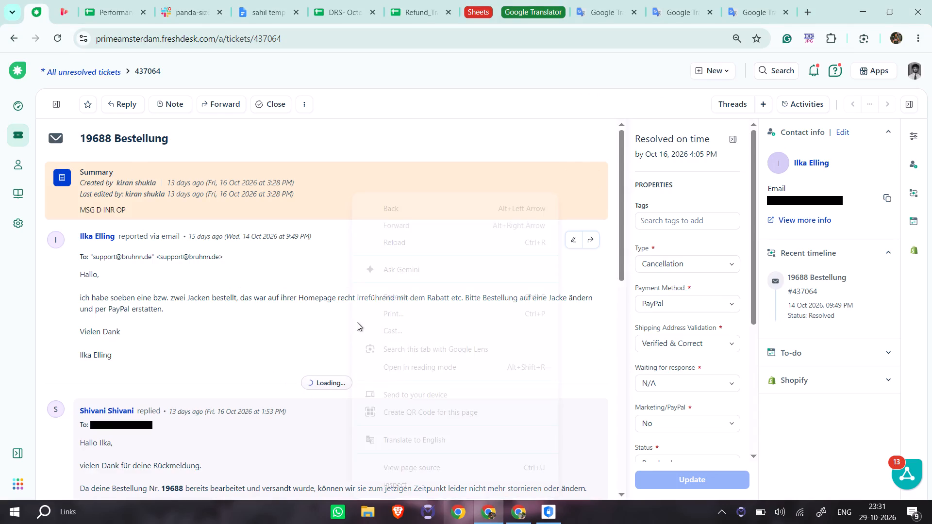
pyautogui.click(436, 440)
pyautogui.scroll(-2, 357, 333)
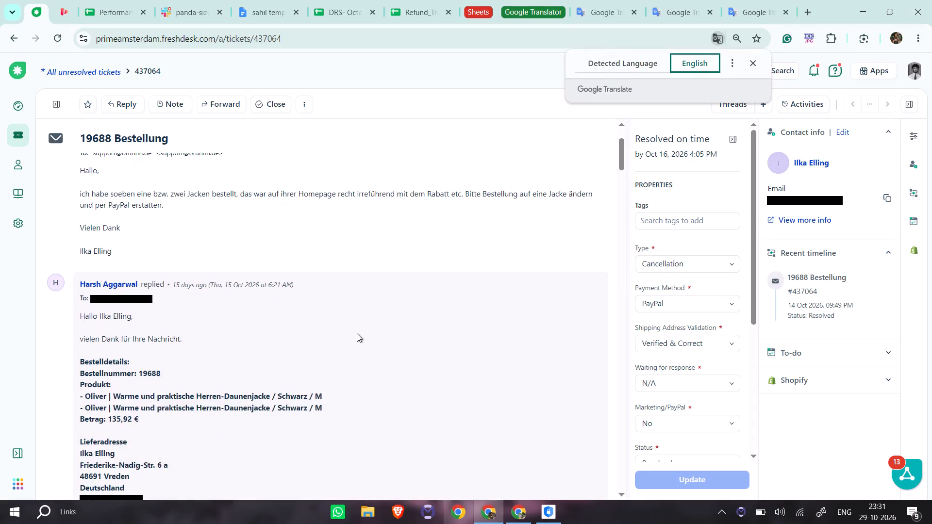
pyautogui.scroll(-1, 357, 333)
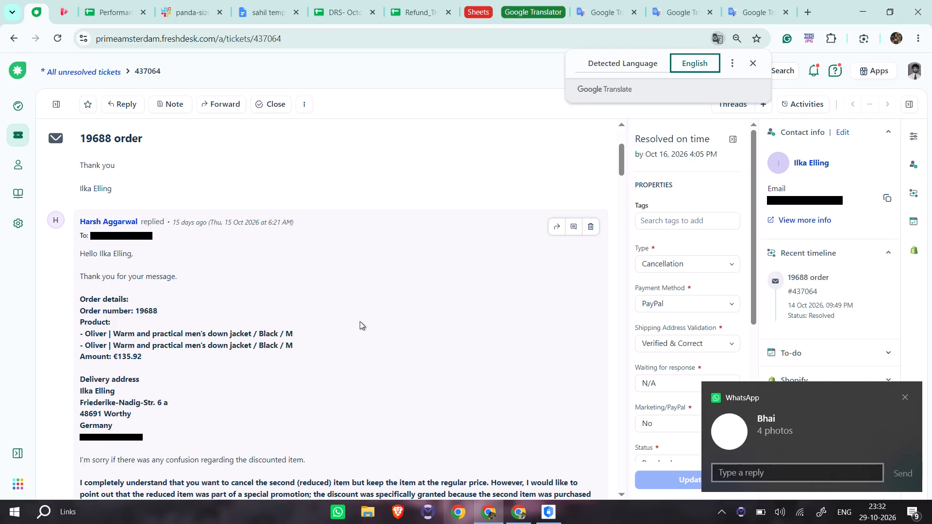
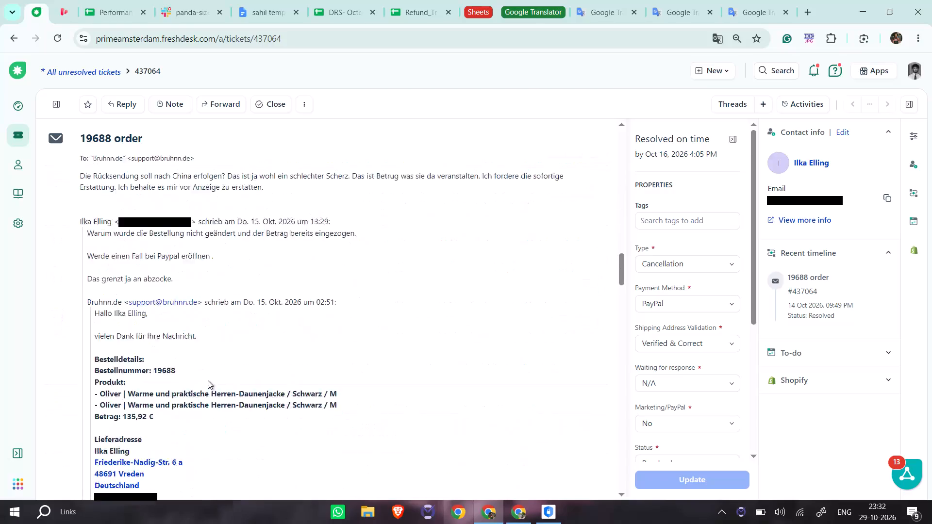
pyautogui.scroll(-5, 213, 377)
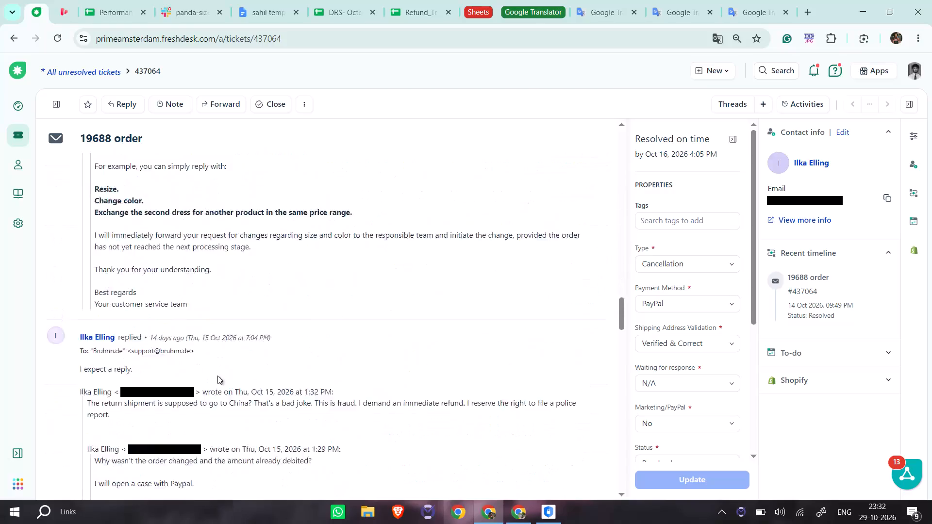
pyautogui.scroll(-14, 217, 376)
pyautogui.click(28, 141)
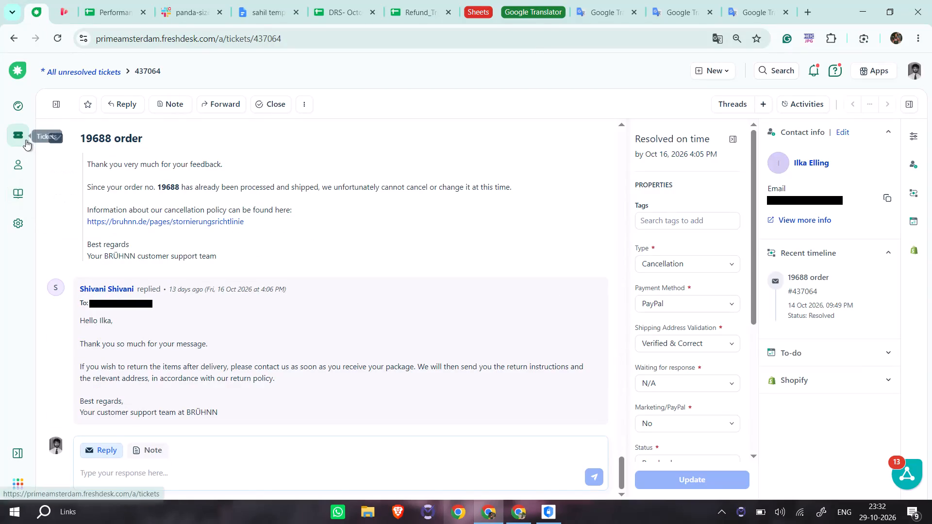
pyautogui.click(22, 137)
pyautogui.click(712, 40)
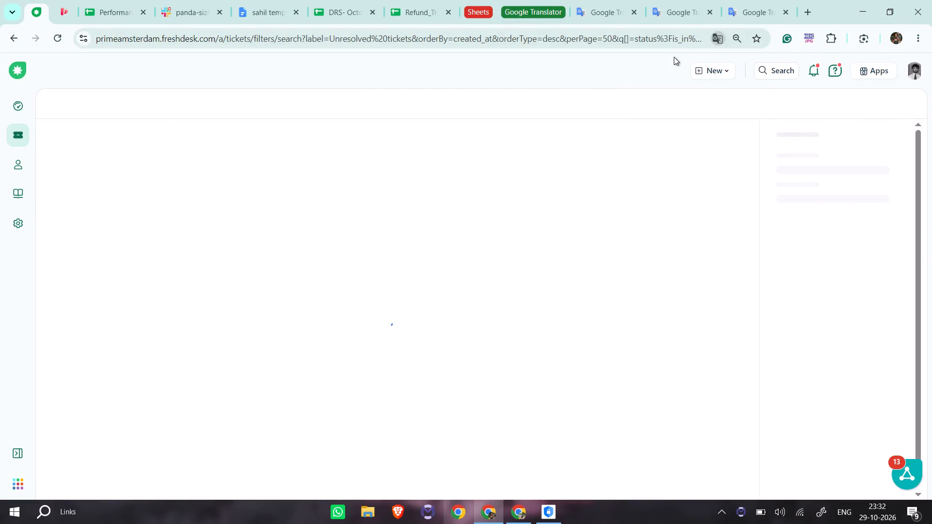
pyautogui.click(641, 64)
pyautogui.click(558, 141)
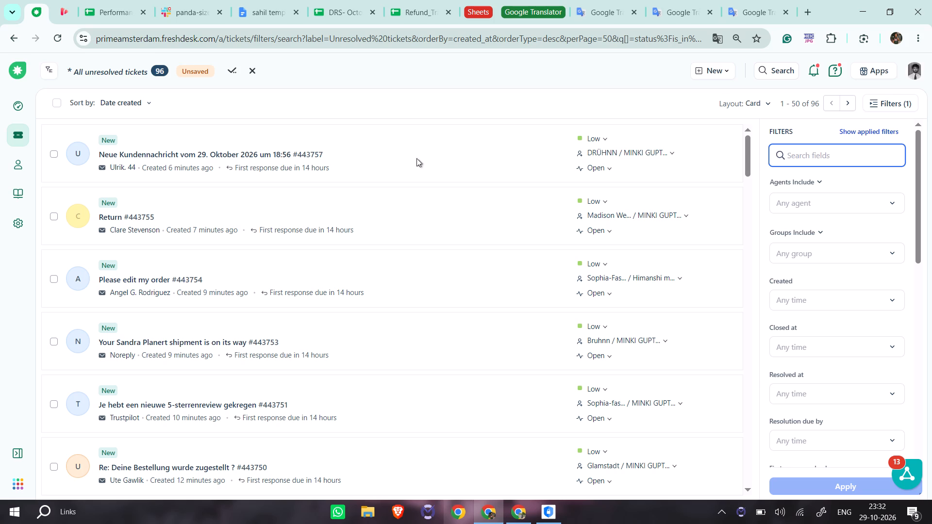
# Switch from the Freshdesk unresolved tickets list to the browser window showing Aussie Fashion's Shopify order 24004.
pyautogui.click(374, 0)
pyautogui.hotkey('alt', 'Tab')
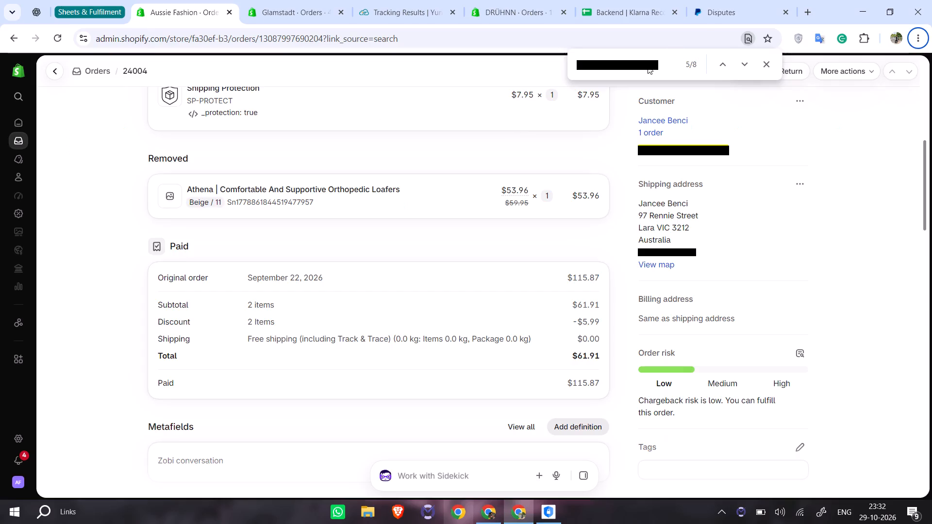
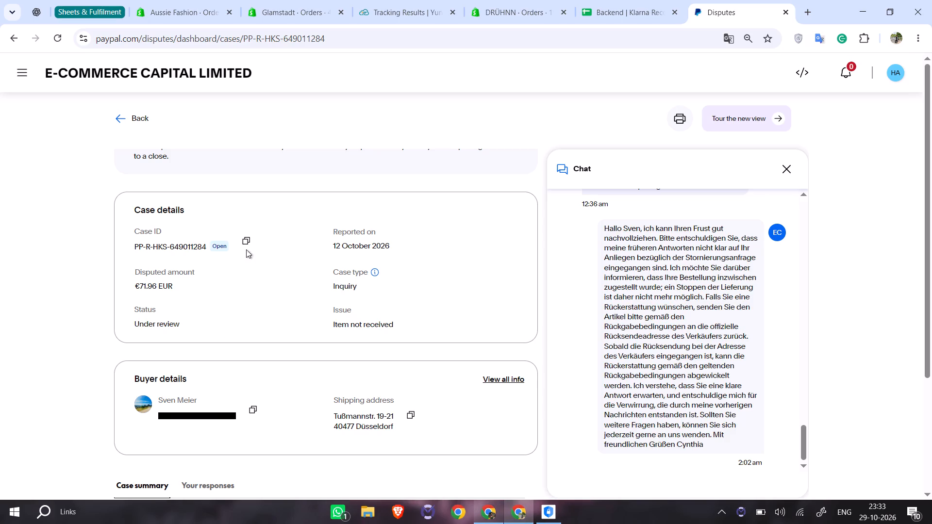
pyautogui.doubleClick(247, 237)
pyautogui.hotkey('alt', 'Tab')
pyautogui.click(311, 0)
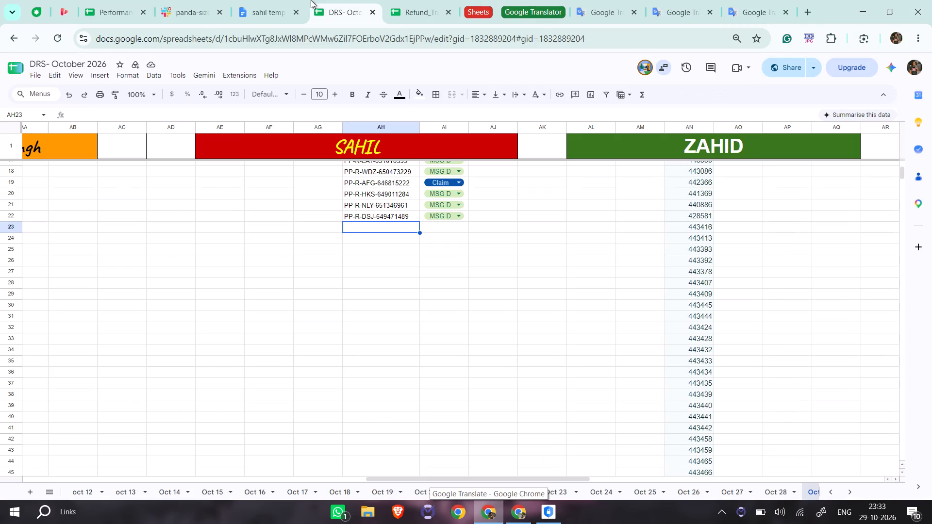
pyautogui.hotkey('ctrl', 'shift', 'v')
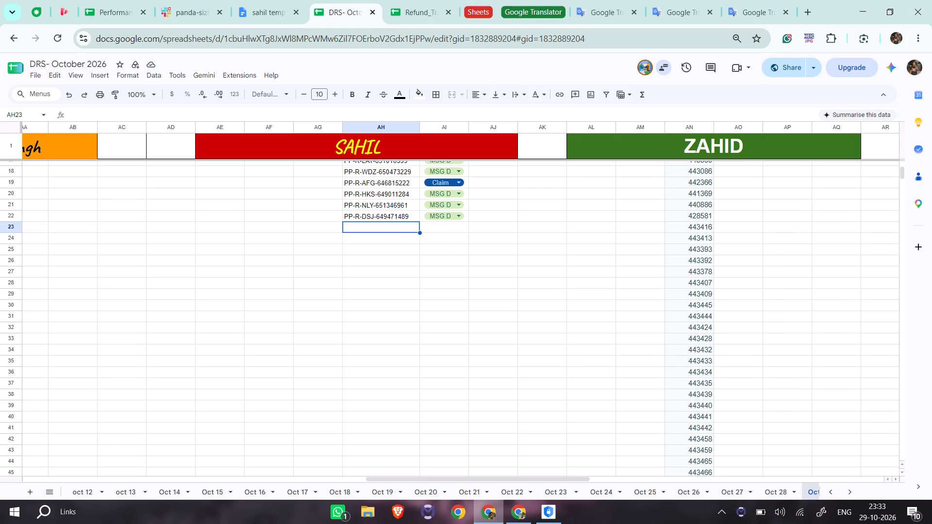
pyautogui.press('Right')
pyautogui.hotkey('ctrl', 'd')
pyautogui.hotkey('ctrl', 'Left')
pyautogui.press('Down')
# Switch back to PayPal, return to the disputes dashboard, reload it, and remove the Inquiry filter from the case list.
pyautogui.hotkey('alt', 'Tab')
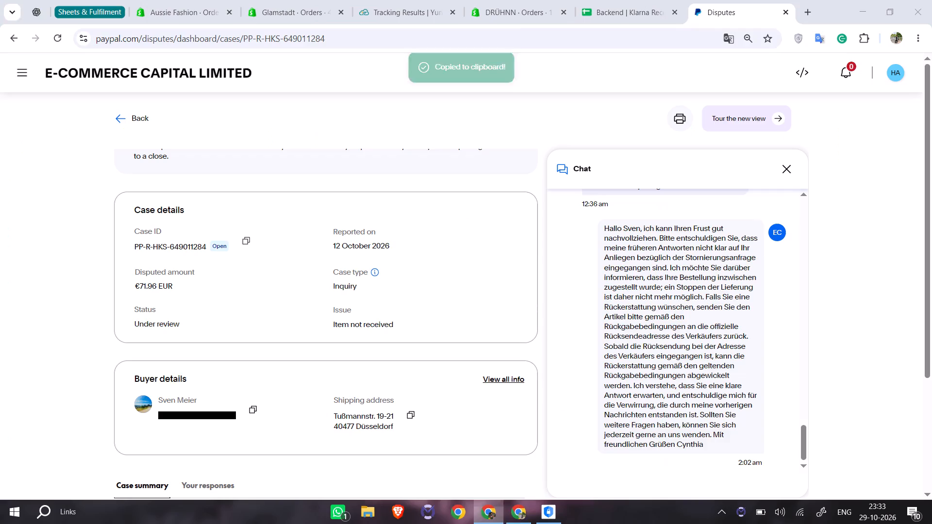
pyautogui.click(332, 33)
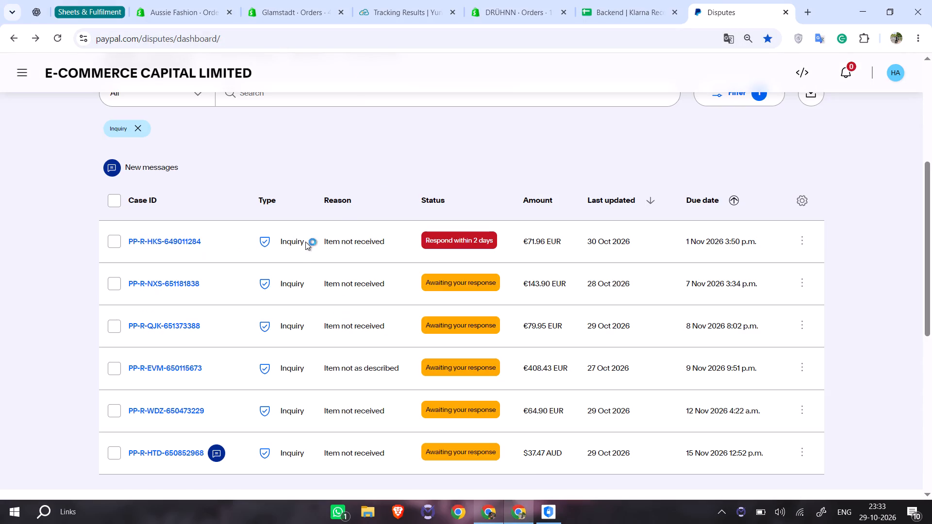
pyautogui.hotkey('ctrl', 'r')
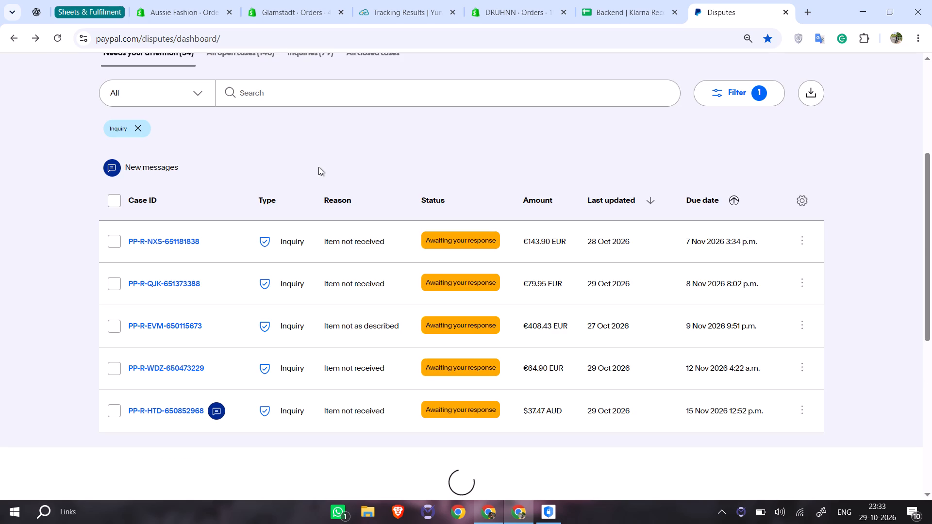
pyautogui.scroll(2, 318, 167)
pyautogui.click(142, 222)
pyautogui.scroll(2, 835, 124)
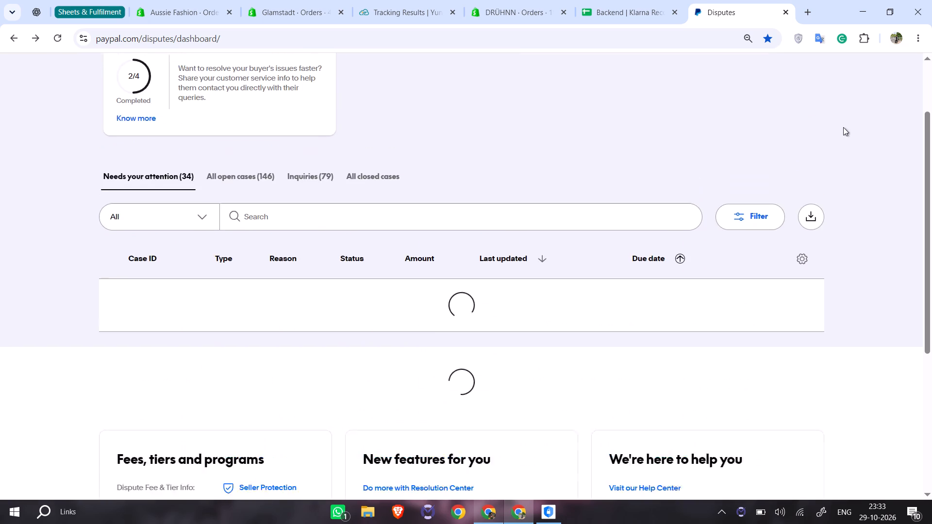
# Open the PayPal account profile options from the Resolution Center.
pyautogui.click(895, 78)
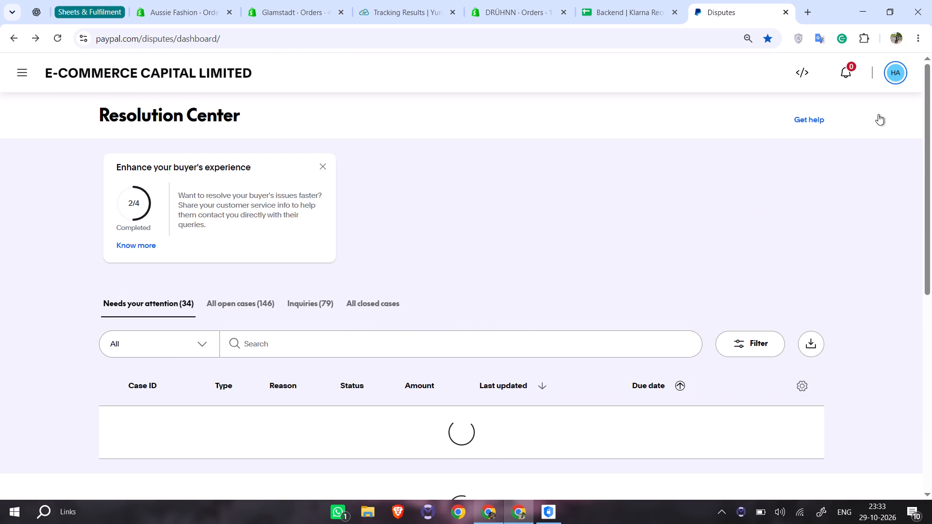
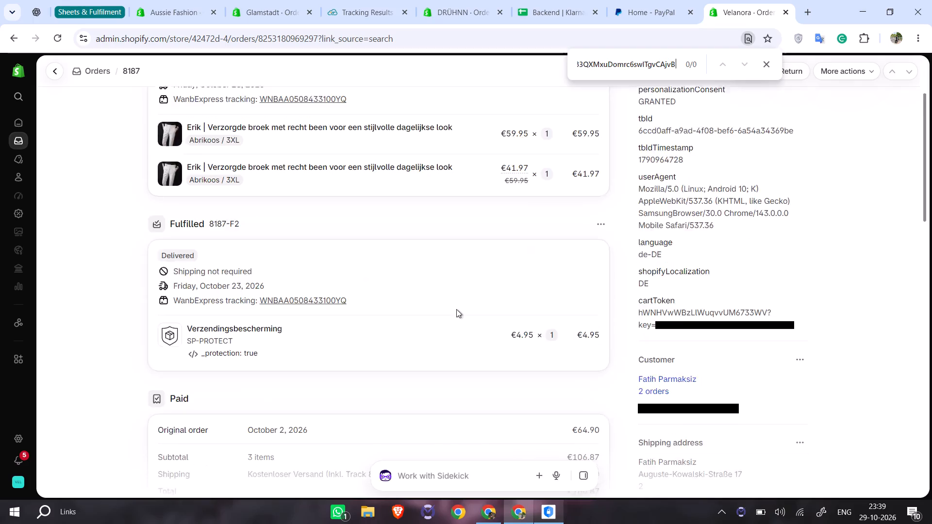
pyautogui.scroll(-6, 456, 309)
pyautogui.scroll(-5, 341, 376)
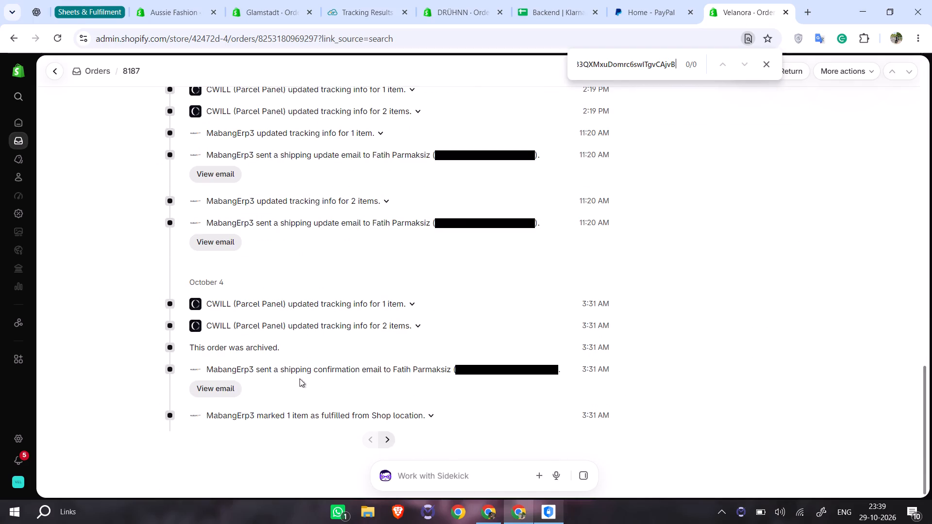
pyautogui.click(387, 440)
pyautogui.click(386, 417)
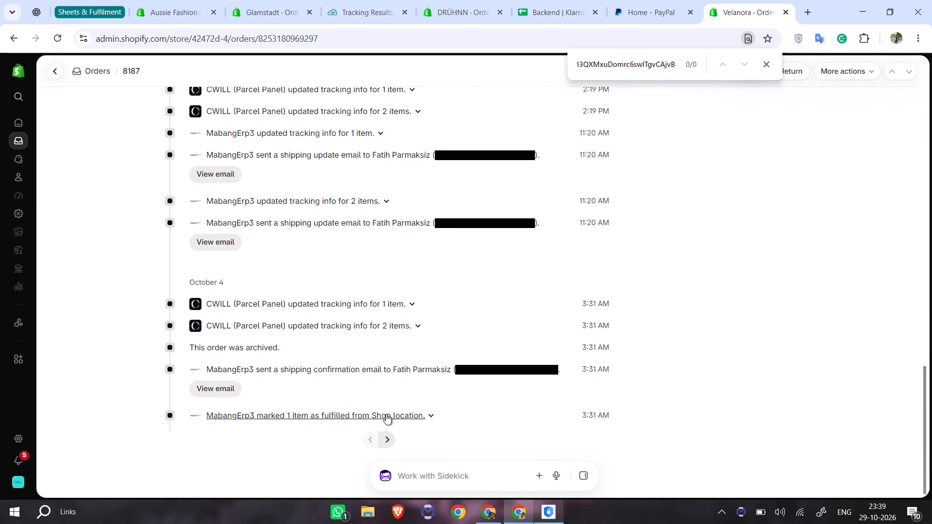
pyautogui.scroll(-5, 329, 404)
pyautogui.click(320, 350)
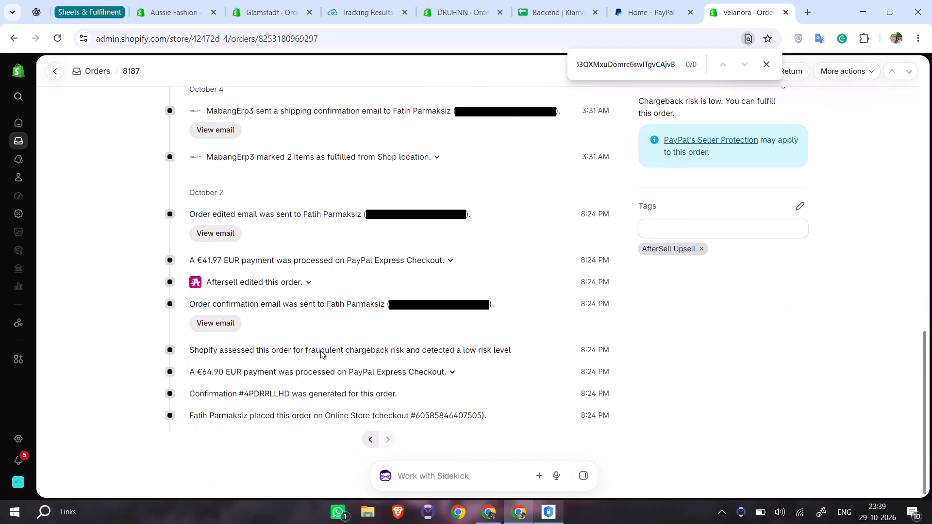
pyautogui.doubleClick(321, 378)
pyautogui.hotkey('ctrl', 'f')
pyautogui.hotkey('ctrl', 'v')
pyautogui.hotkey('ctrl', 'f')
pyautogui.hotkey('ctrl', 'v')
pyautogui.hotkey('ctrl', 'f')
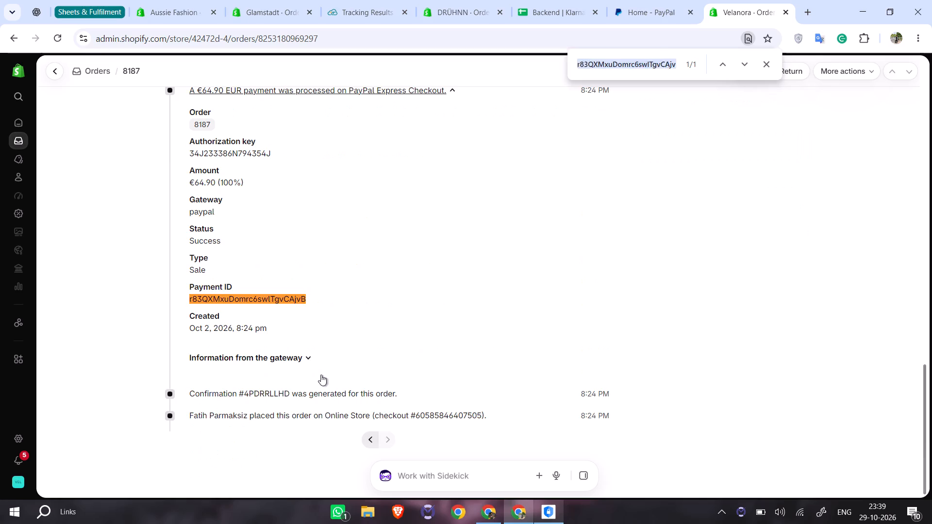
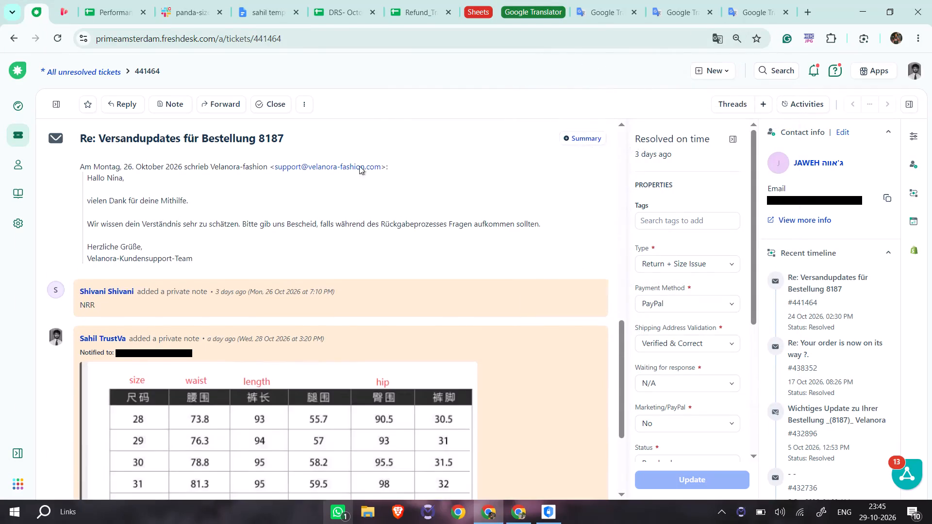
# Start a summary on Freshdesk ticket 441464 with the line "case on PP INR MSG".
pyautogui.scroll(3, 359, 166)
pyautogui.scroll(3, 236, 180)
pyautogui.scroll(2, 132, 170)
pyautogui.click(574, 141)
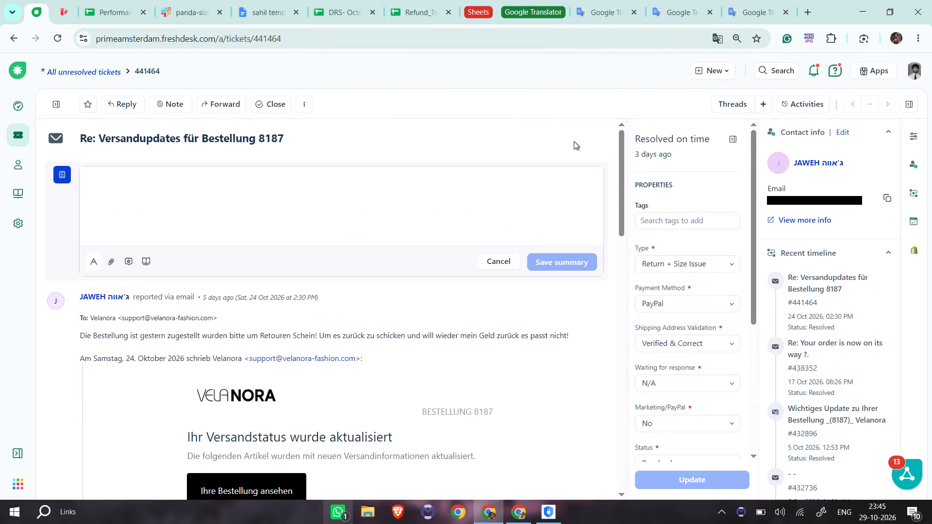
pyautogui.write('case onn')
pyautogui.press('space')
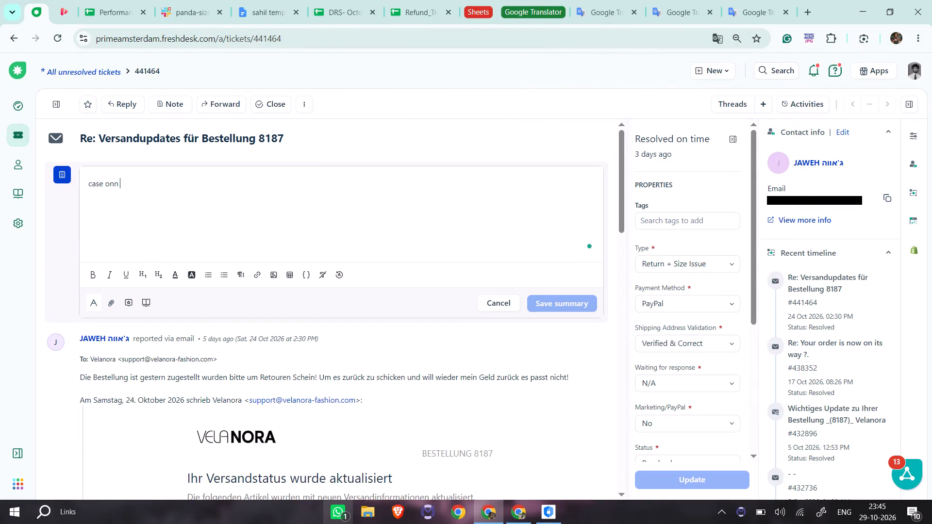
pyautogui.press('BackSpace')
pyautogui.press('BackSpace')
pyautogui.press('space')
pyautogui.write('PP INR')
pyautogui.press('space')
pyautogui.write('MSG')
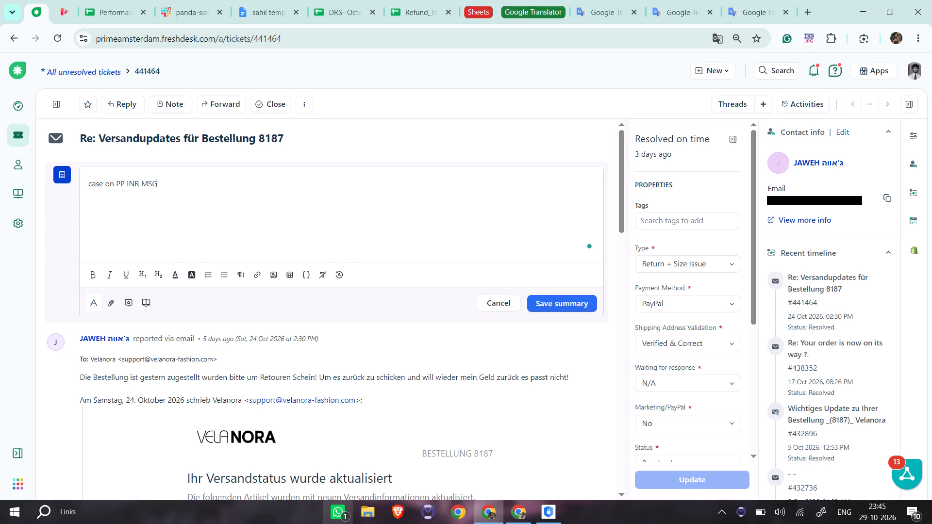
# Add a second summary line, "last response: asking for the return tracking to the customer after return", with the spelling of "customer" corrected.
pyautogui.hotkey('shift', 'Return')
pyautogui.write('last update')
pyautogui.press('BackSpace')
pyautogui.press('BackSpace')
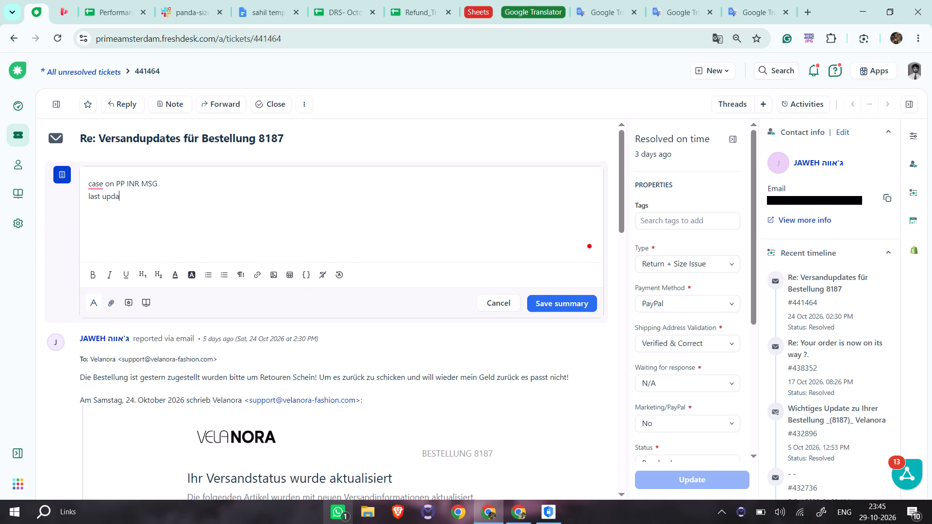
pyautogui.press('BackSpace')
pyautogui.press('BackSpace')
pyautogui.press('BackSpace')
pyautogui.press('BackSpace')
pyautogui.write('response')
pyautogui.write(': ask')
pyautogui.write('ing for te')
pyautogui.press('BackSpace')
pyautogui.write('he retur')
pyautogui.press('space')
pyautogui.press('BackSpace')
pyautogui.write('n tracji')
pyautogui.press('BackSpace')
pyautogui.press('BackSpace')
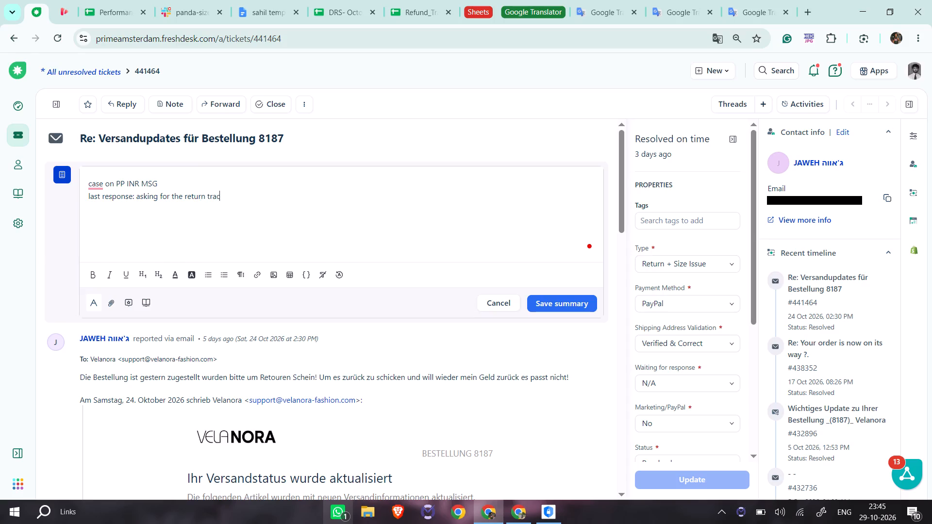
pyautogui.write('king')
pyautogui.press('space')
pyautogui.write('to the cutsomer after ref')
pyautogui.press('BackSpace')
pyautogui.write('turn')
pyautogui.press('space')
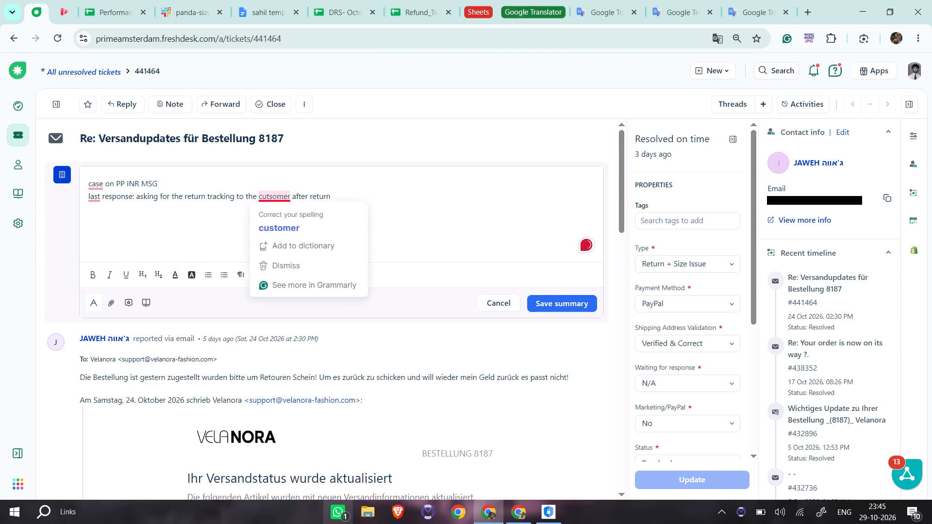
pyautogui.click(286, 211)
pyautogui.click(423, 194)
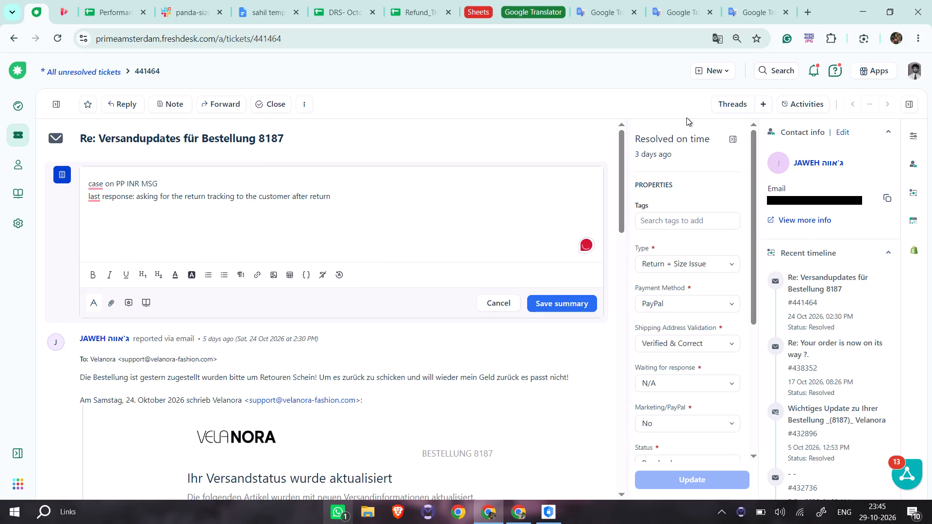
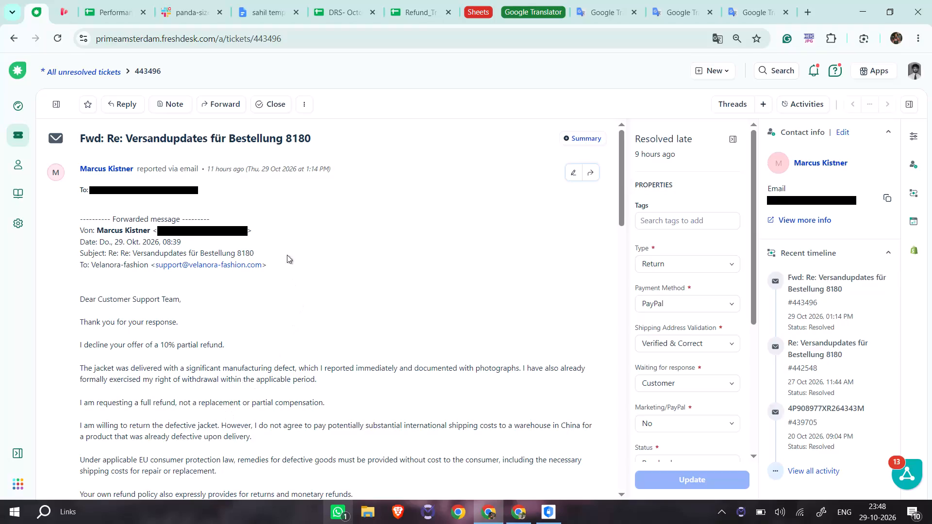
pyautogui.scroll(-2, 477, 320)
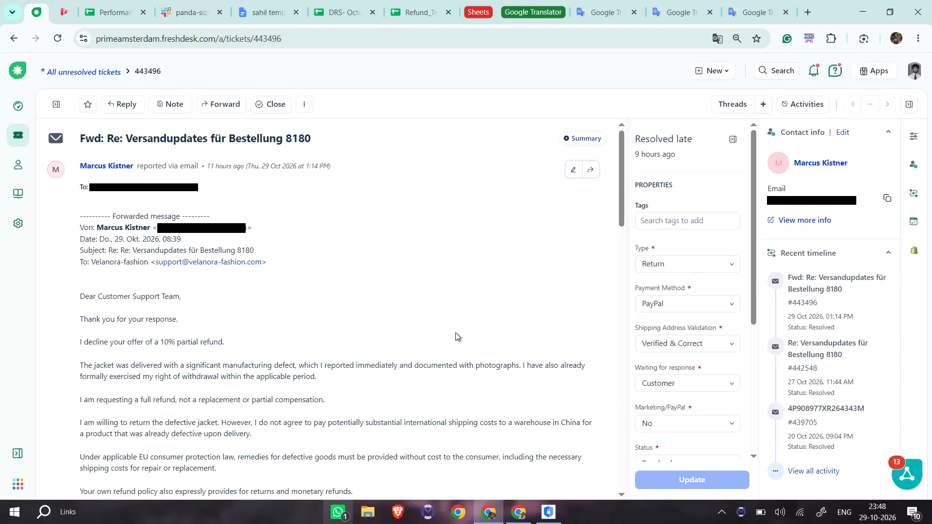
pyautogui.scroll(-7, 455, 332)
pyautogui.scroll(-3, 680, 299)
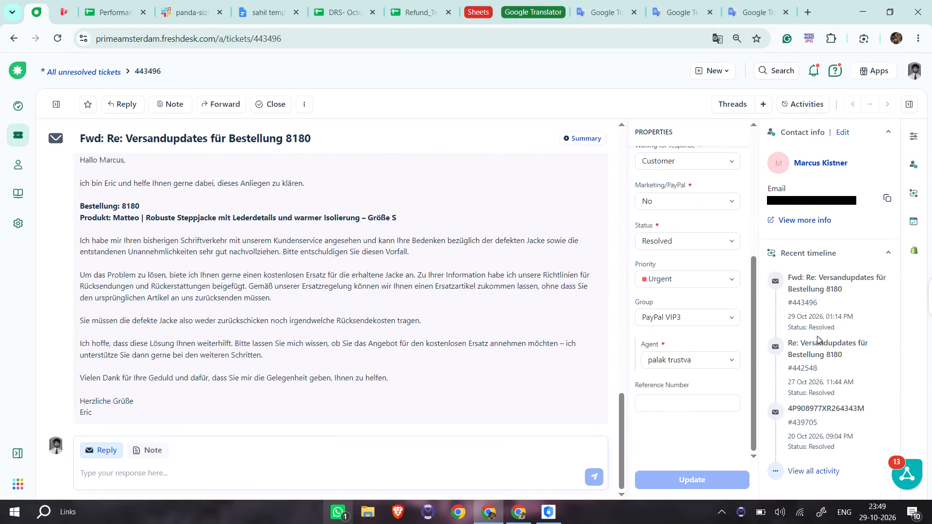
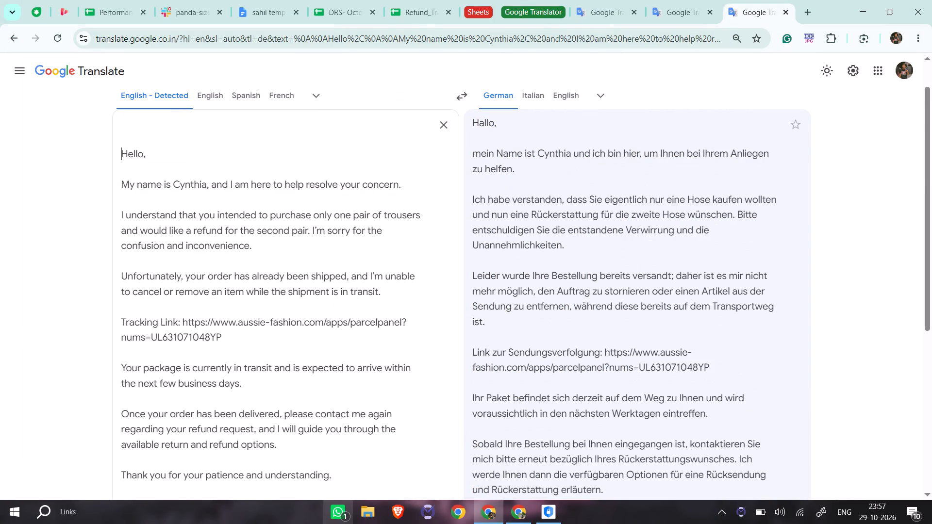
# Remove the blank lines above "Hello," and the agent's self-introduction sentence from the English reply draft for German translation.
pyautogui.press('BackSpace')
pyautogui.press('BackSpace')
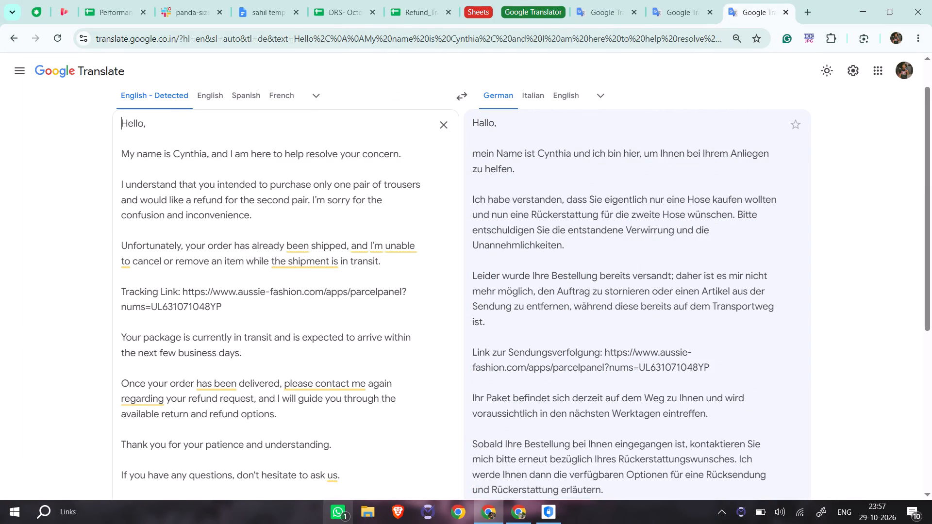
pyautogui.tripleClick(159, 159)
pyautogui.click(159, 158)
pyautogui.press('BackSpace')
pyautogui.press('BackSpace')
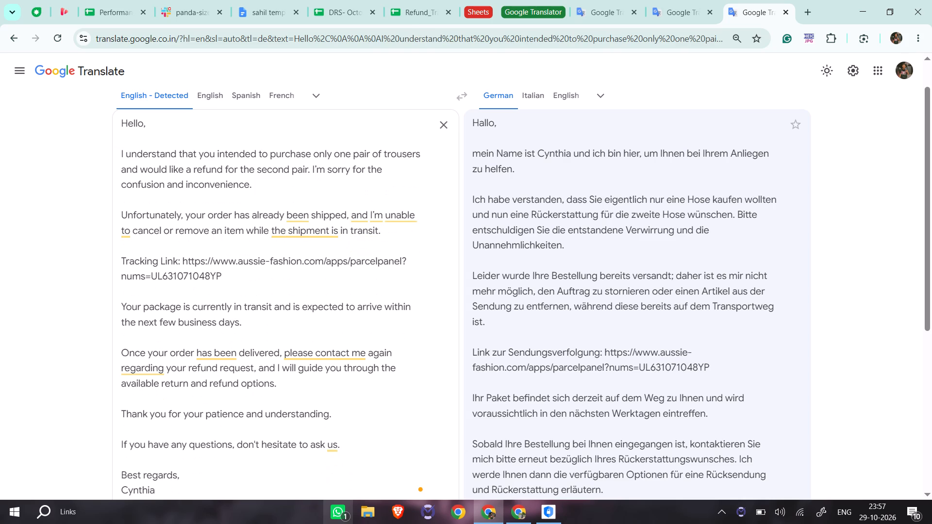
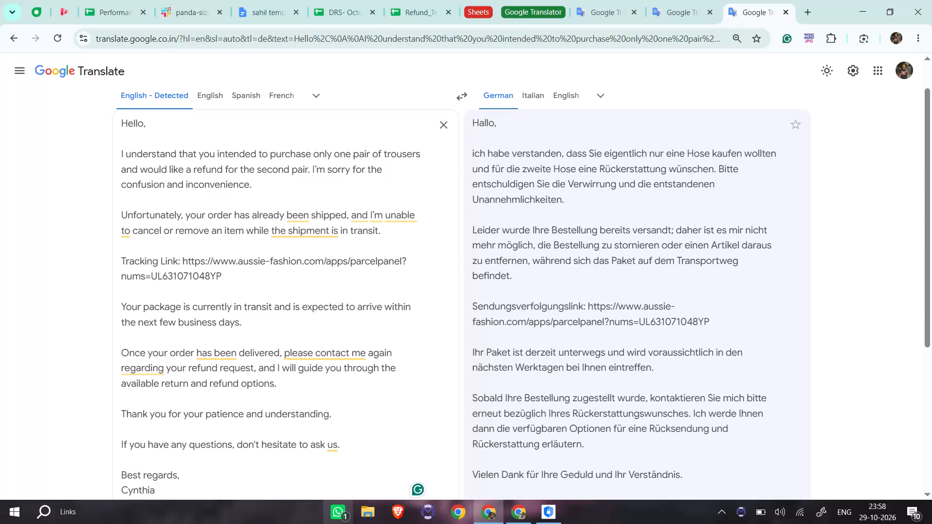
# Insert the buyer's copied first name after "Hello" in the greeting of the English reply draft.
pyautogui.press('Left')
pyautogui.press('space')
pyautogui.hotkey('ctrl', 'shift', 'v')
# Copy the complete German translation of the reply about the second pair of trousers.
pyautogui.scroll(-1, 233, 224)
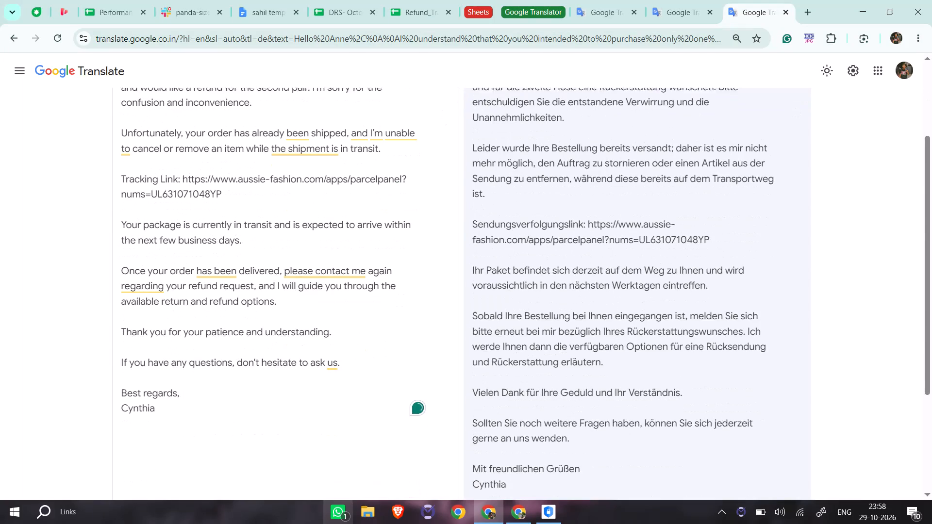
pyautogui.scroll(-1, 229, 281)
pyautogui.scroll(-3, 621, 424)
pyautogui.tripleClick(711, 350)
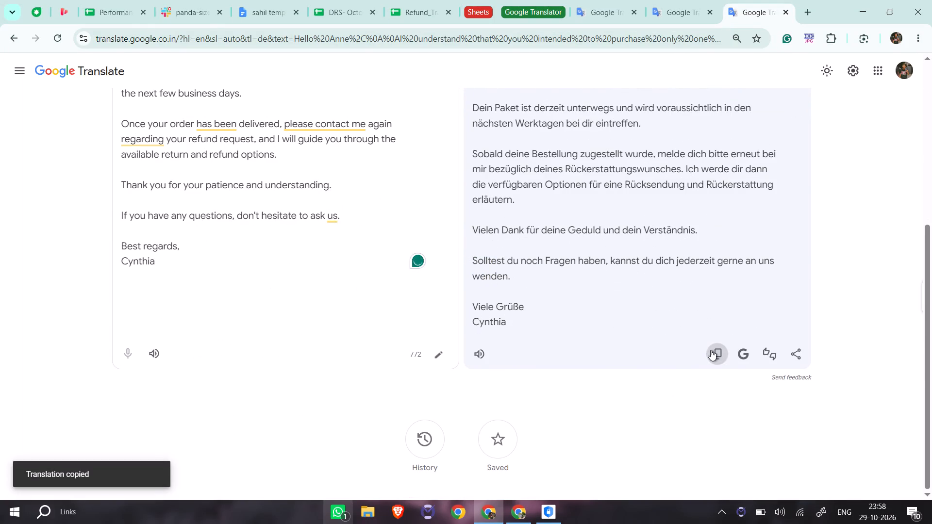
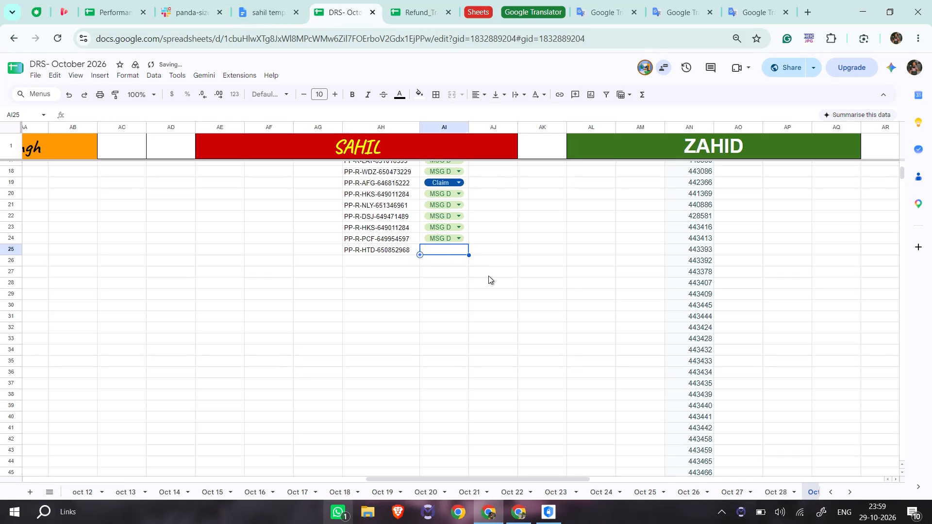
pyautogui.hotkey('ctrl', 'd')
pyautogui.press('Left')
pyautogui.press('Down')
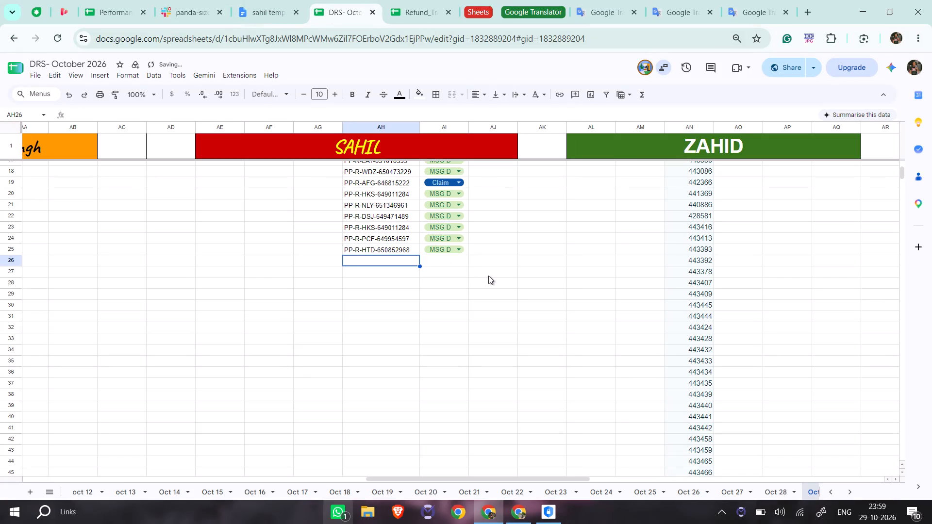
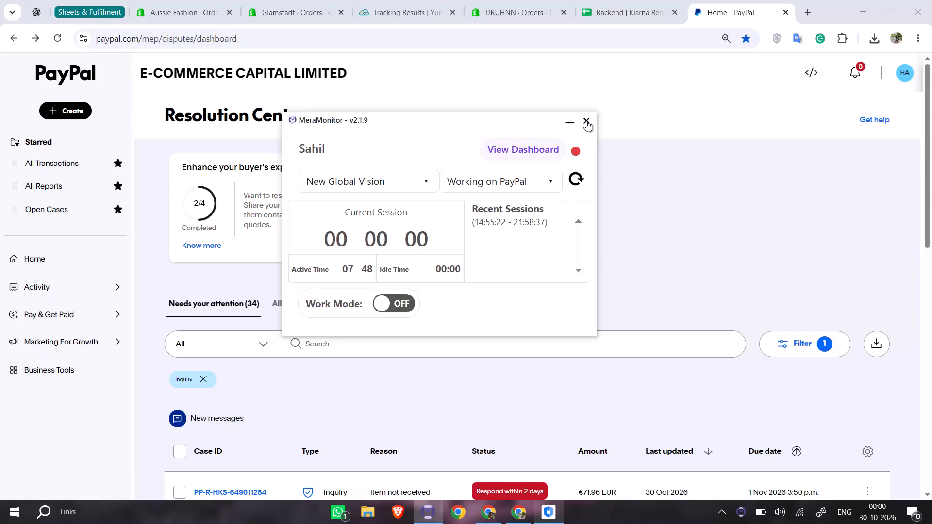
# Quit the MeraMonitor time-tracking application, agreeing to exit it.
pyautogui.click(586, 120)
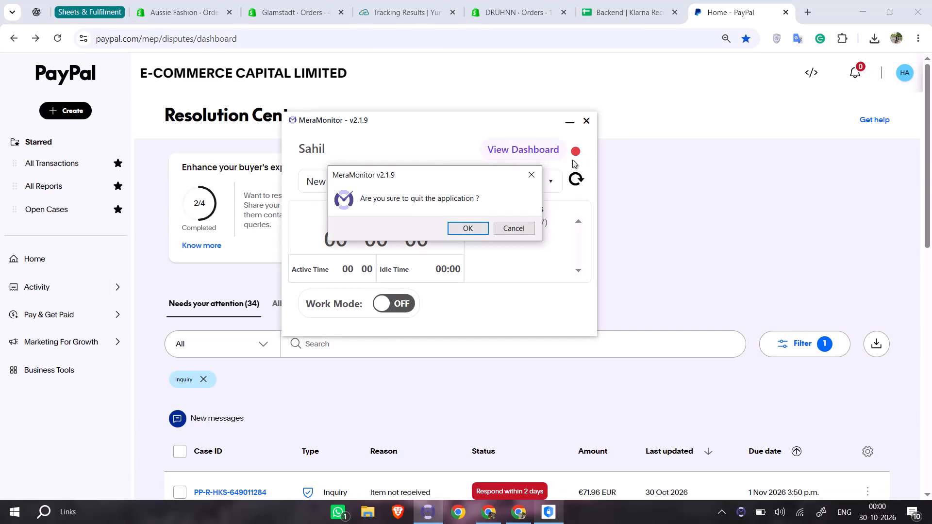
pyautogui.click(470, 226)
pyautogui.doubleClick(590, 119)
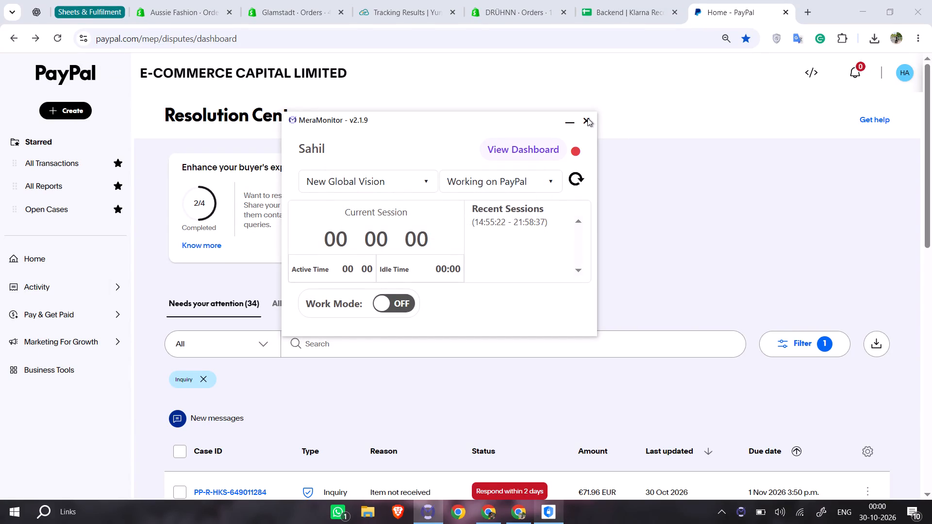
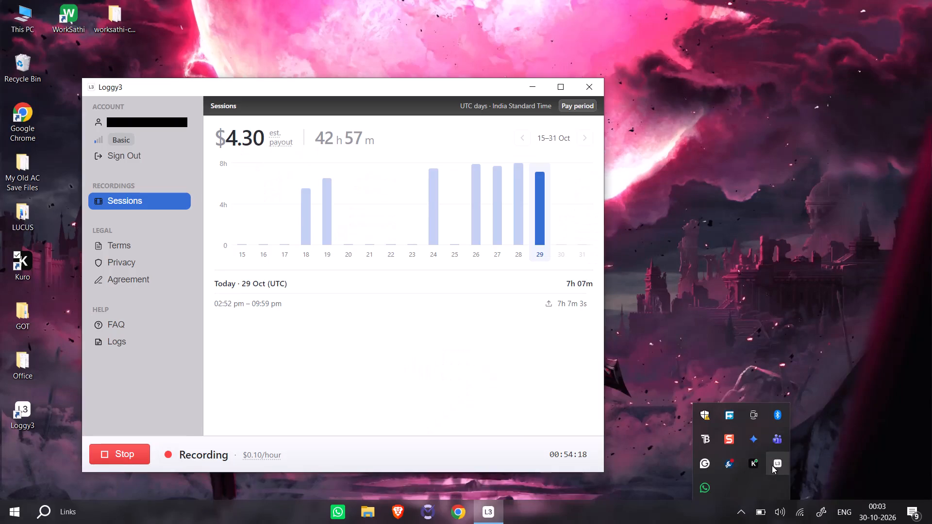
# Stop the running Loggy3 recording.
pyautogui.click(107, 453)
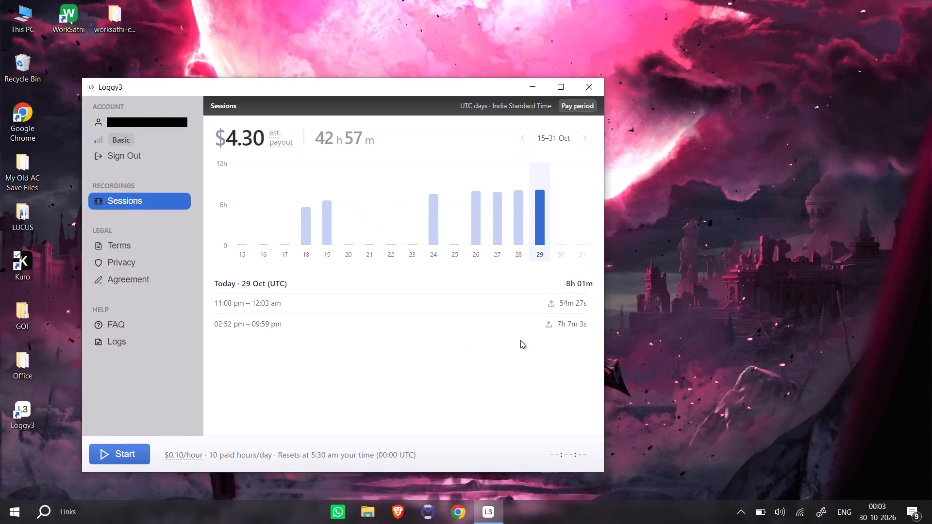
# Review the recorded sessions day by day in the 15–31 Oct pay period, going back from 29 to 24 October.
pyautogui.click(542, 225)
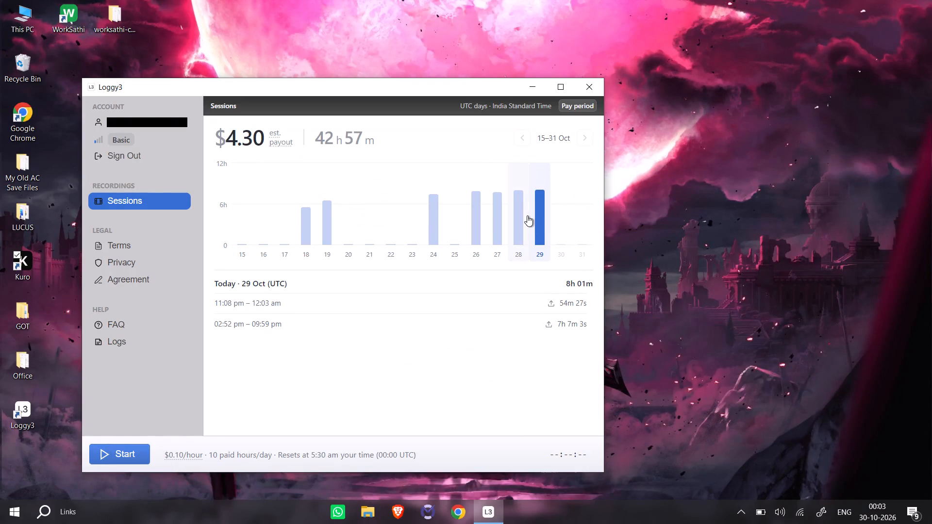
pyautogui.click(527, 215)
pyautogui.click(496, 213)
pyautogui.click(480, 211)
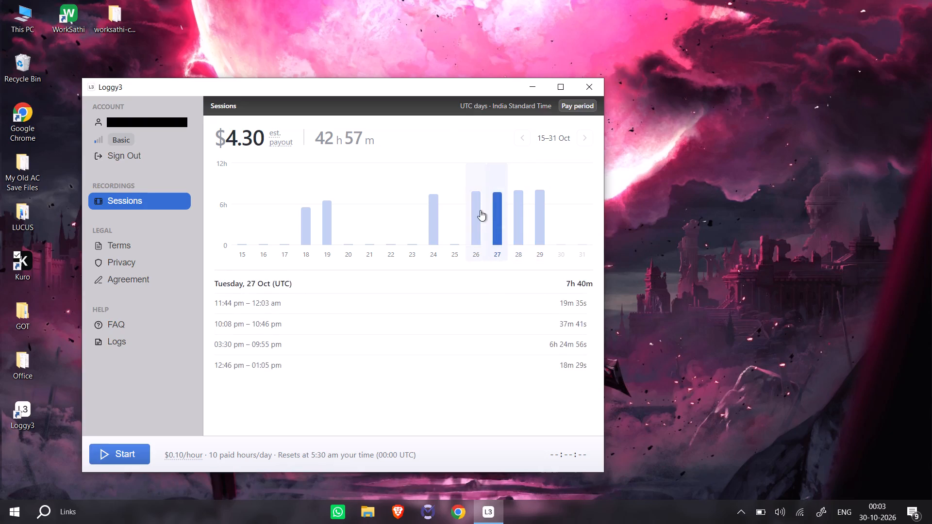
pyautogui.click(452, 217)
pyautogui.click(426, 220)
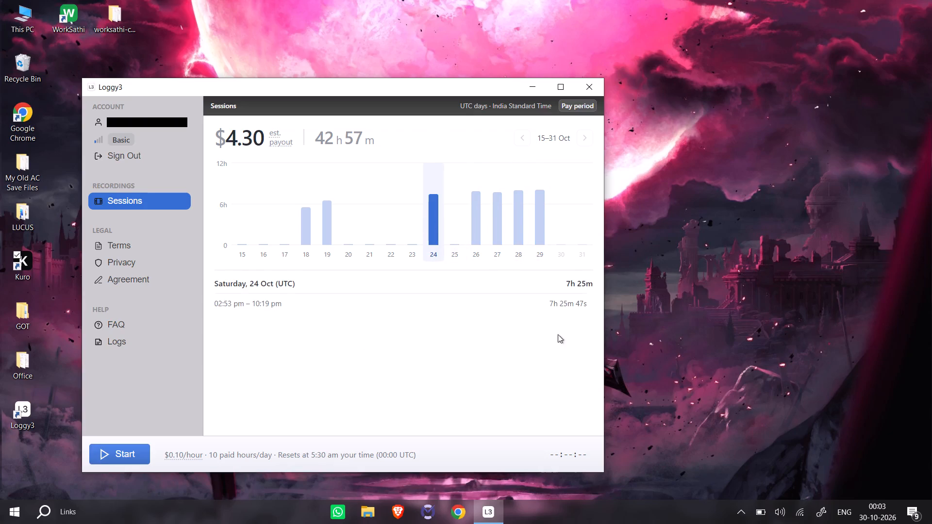
# Quit the Loggy3 application completely so it no longer runs in the background.
pyautogui.click(743, 507)
pyautogui.rightClick(776, 473)
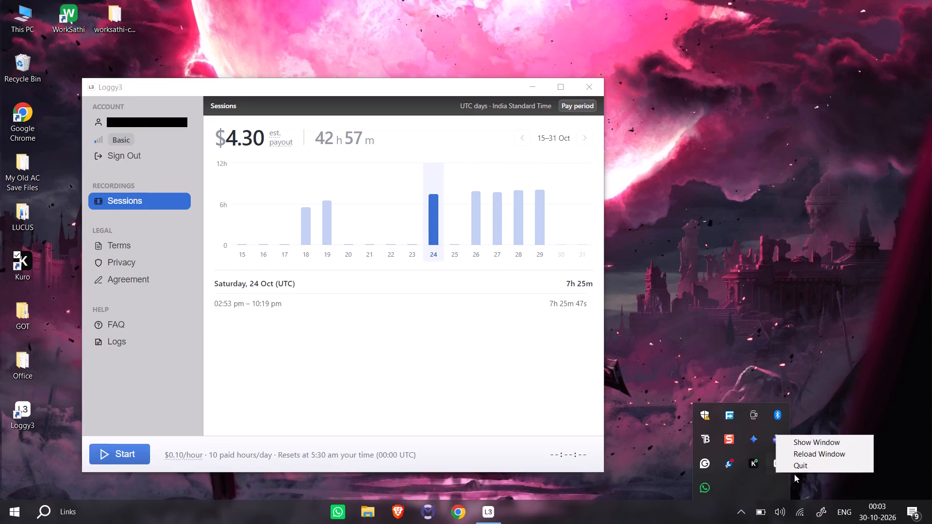
pyautogui.click(794, 474)
pyautogui.click(742, 511)
pyautogui.rightClick(775, 468)
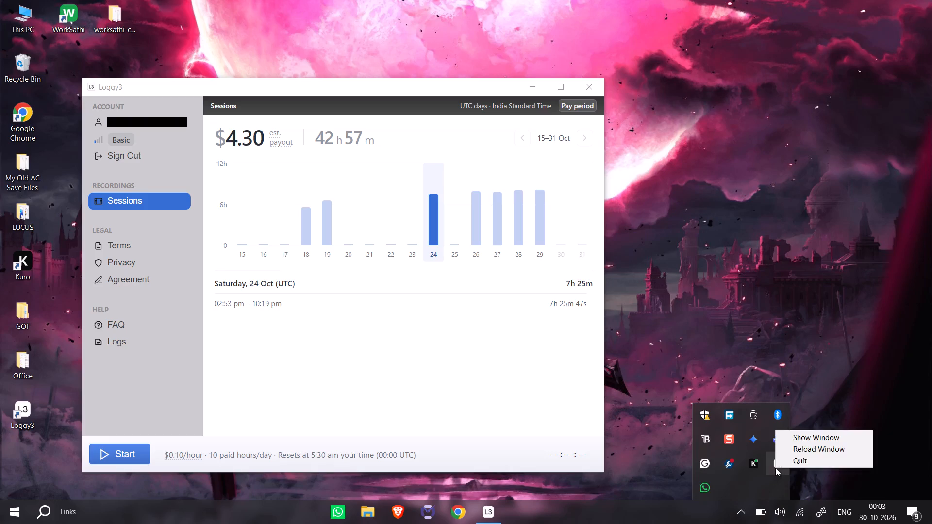
pyautogui.click(785, 465)
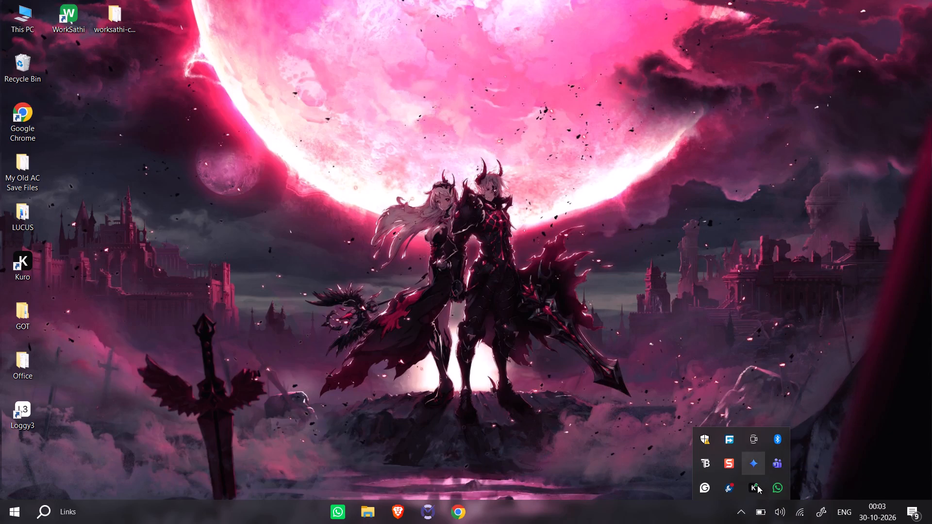